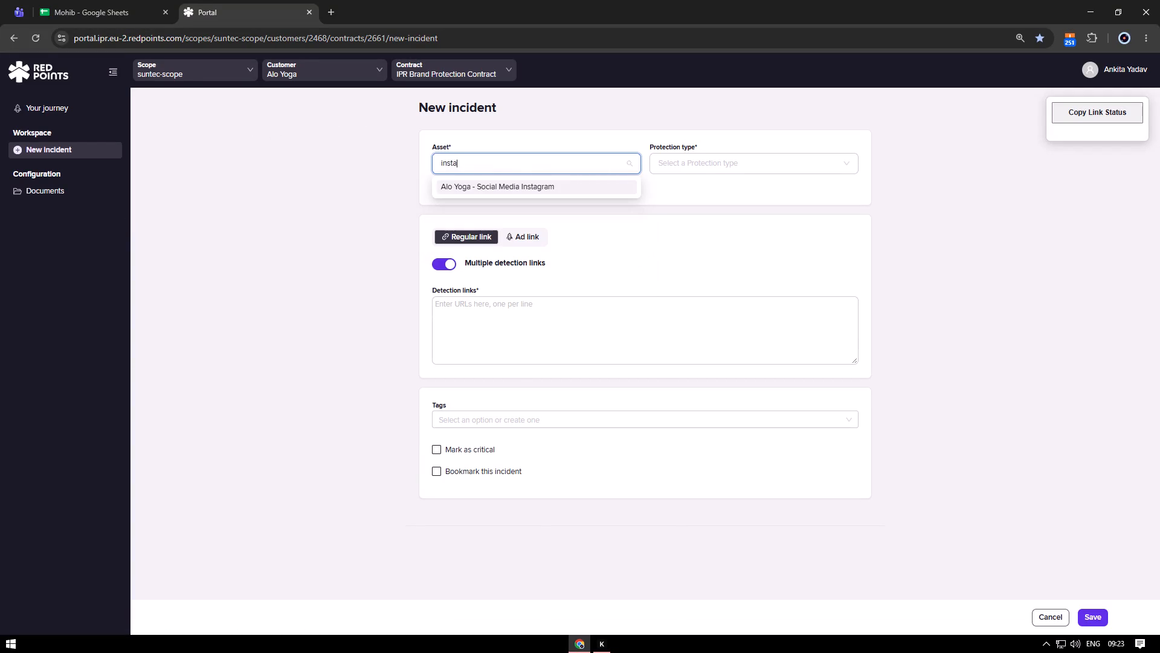
# Set the incident's asset to Alo Yoga - Social Media Instagram and its protection type to Product counterfeit.
pyautogui.press('Return')
pyautogui.press('Tab')
pyautogui.press('Down')
pyautogui.press('Down')
pyautogui.press('Down')
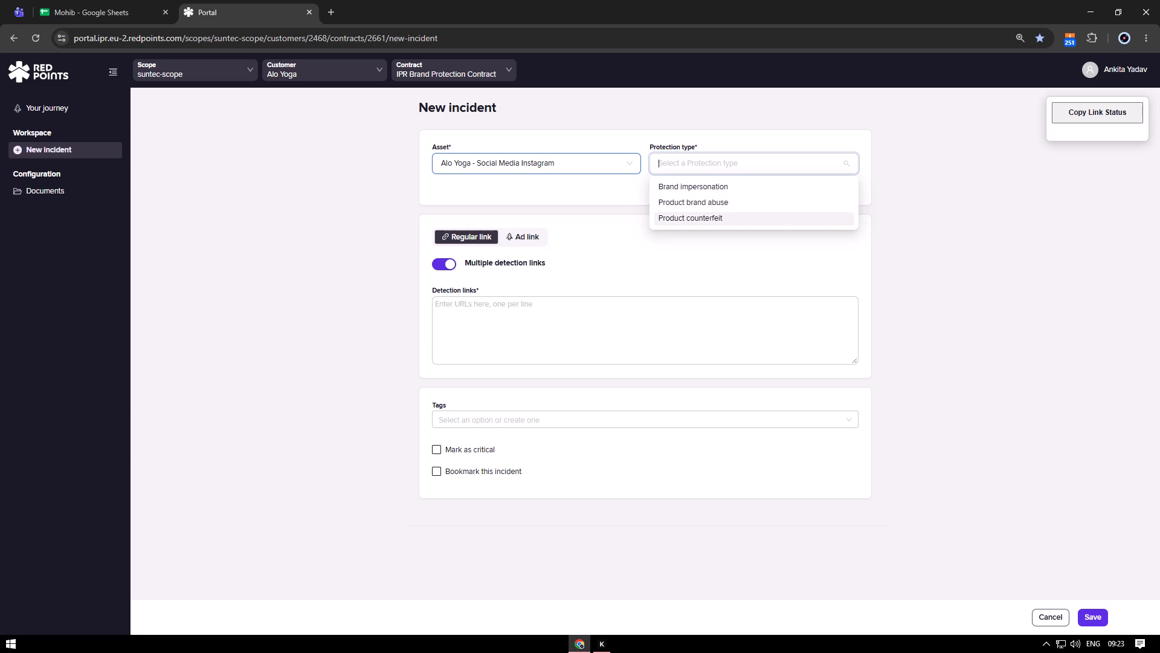
pyautogui.press('Return')
# Add the tag Instagram - Internal upload to the new incident.
pyautogui.press('Tab')
pyautogui.press('Tab')
pyautogui.press('Tab')
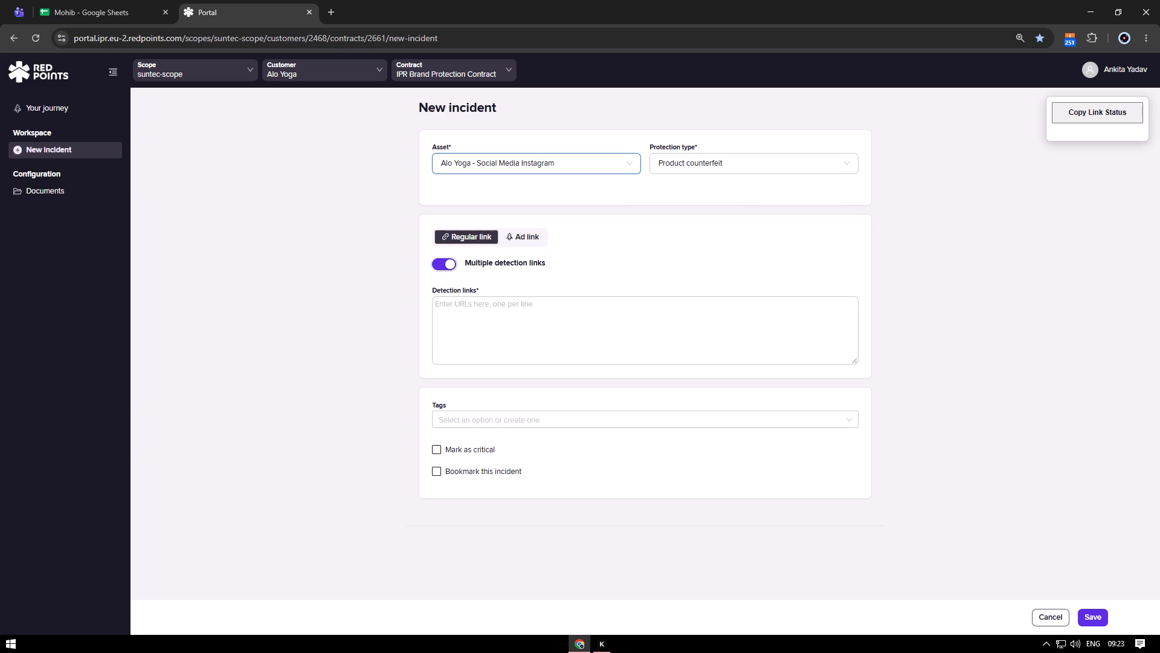
pyautogui.press('Tab')
pyautogui.press('Tab')
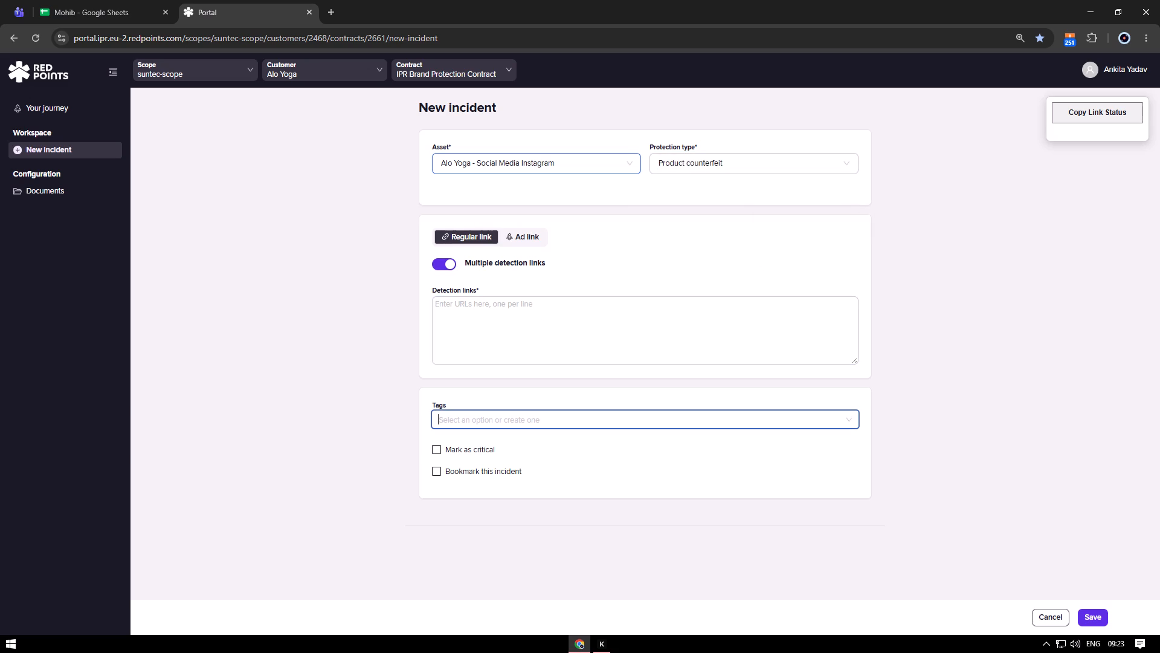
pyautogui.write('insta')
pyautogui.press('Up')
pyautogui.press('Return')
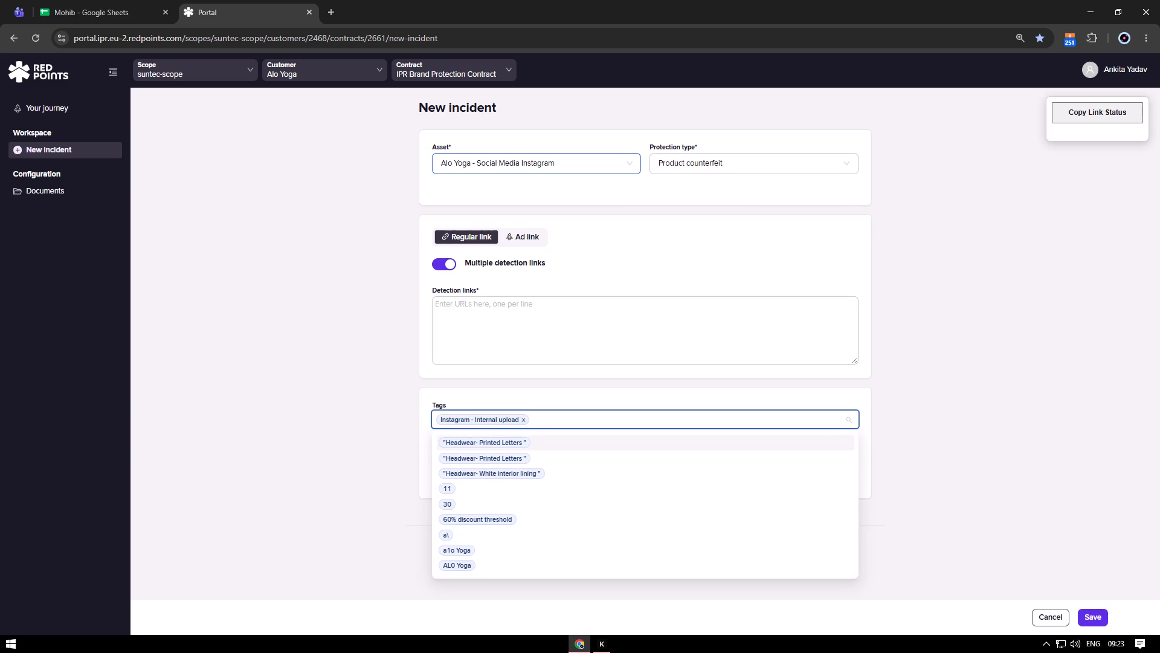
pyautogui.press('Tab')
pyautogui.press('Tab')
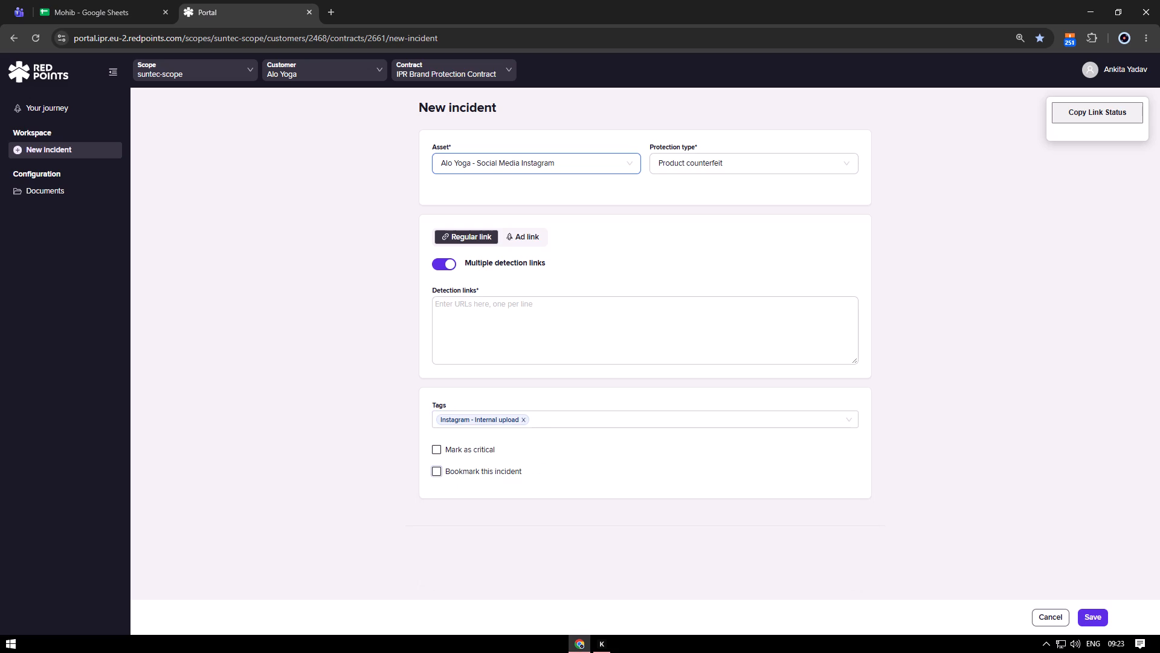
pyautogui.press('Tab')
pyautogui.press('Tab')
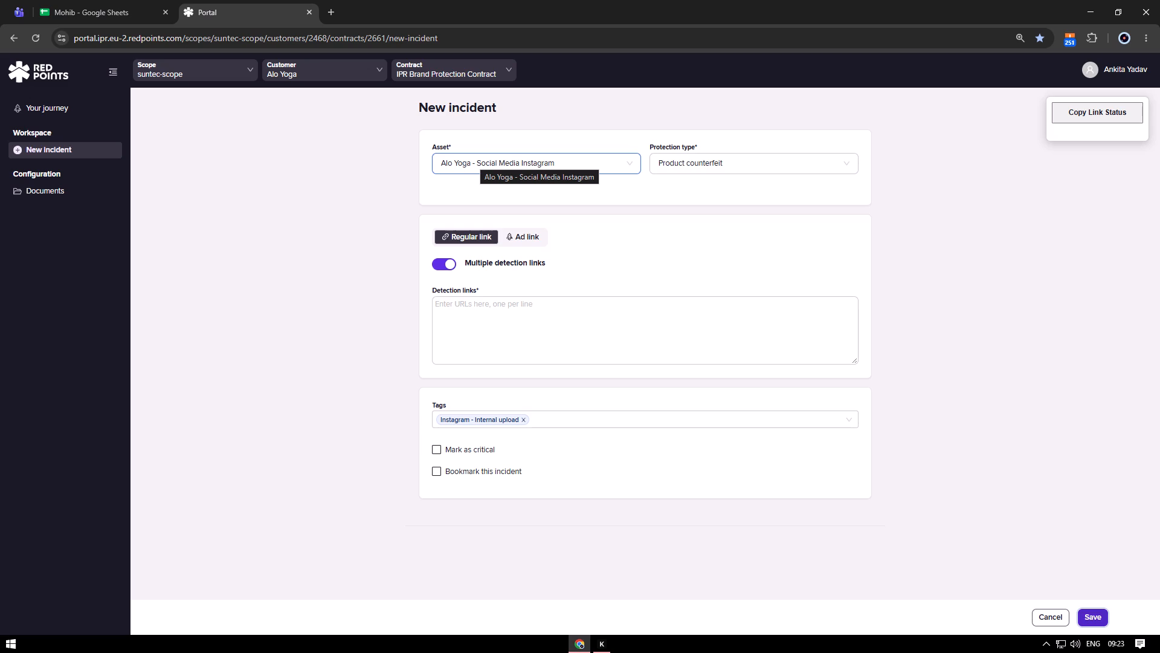
# Switch to the Mohib Google Sheet and copy all Post URL cells from row 8 down to the last filled row.
pyautogui.click(126, 0)
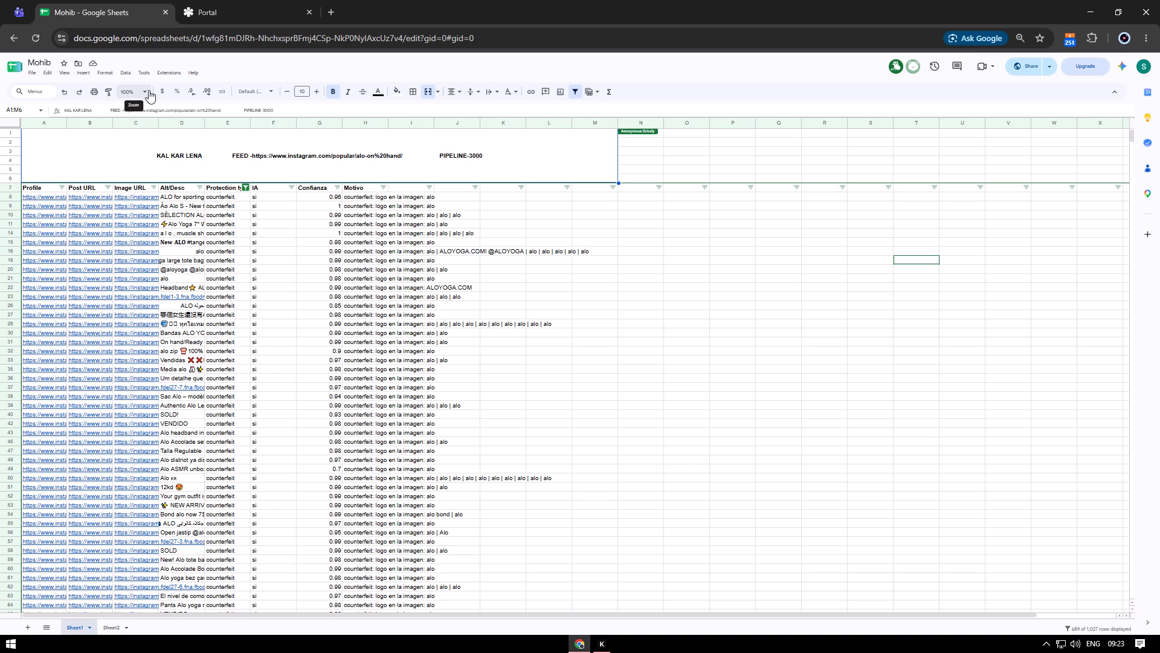
pyautogui.press('Down')
pyautogui.press('Left')
pyautogui.press('Right')
pyautogui.press('Down')
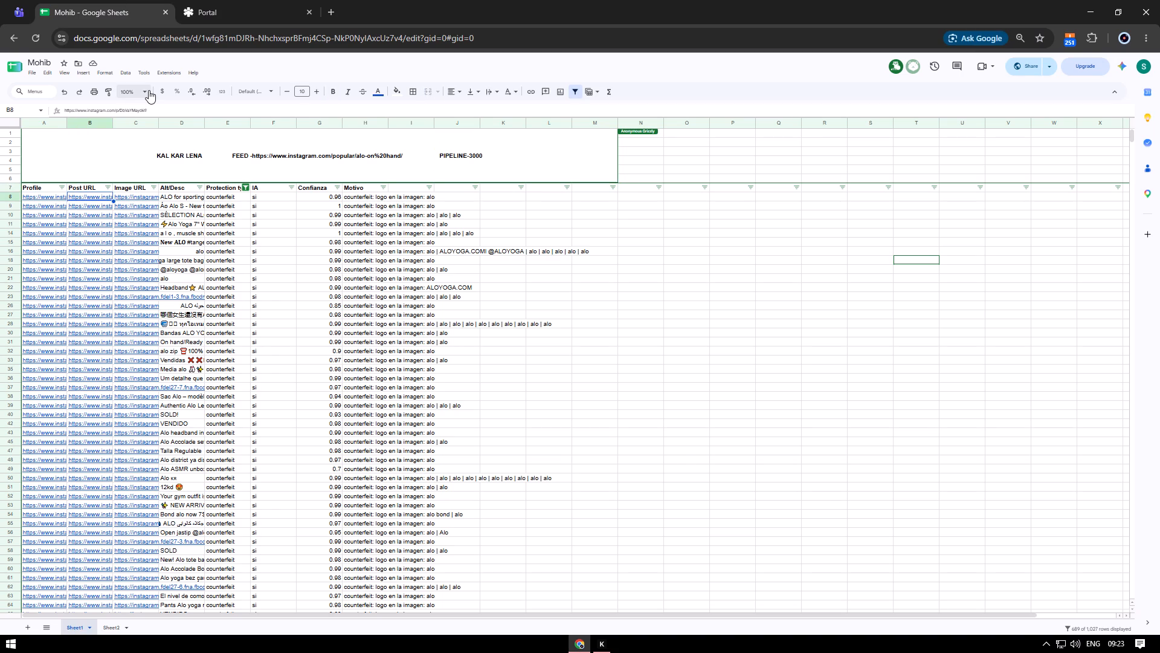
pyautogui.hotkey('ctrl', 'shift', 'Down')
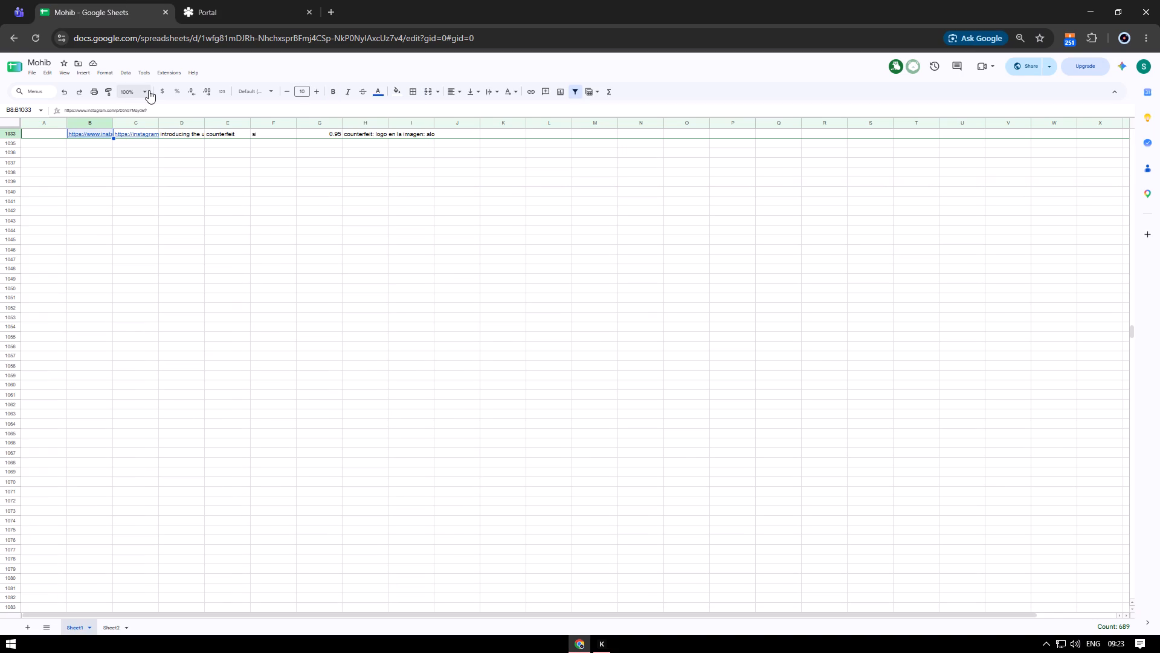
pyautogui.hotkey('ctrl', 'c')
pyautogui.hotkey('ctrl', 'c')
pyautogui.hotkey('ctrl', 'c')
pyautogui.hotkey('ctrl', 'c')
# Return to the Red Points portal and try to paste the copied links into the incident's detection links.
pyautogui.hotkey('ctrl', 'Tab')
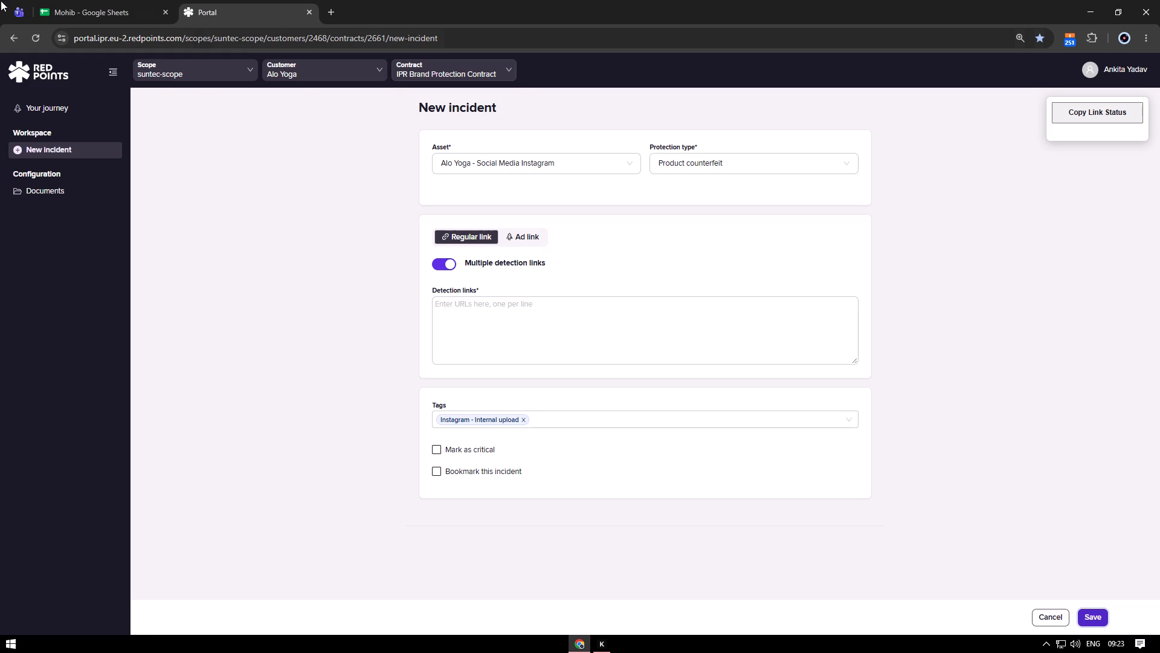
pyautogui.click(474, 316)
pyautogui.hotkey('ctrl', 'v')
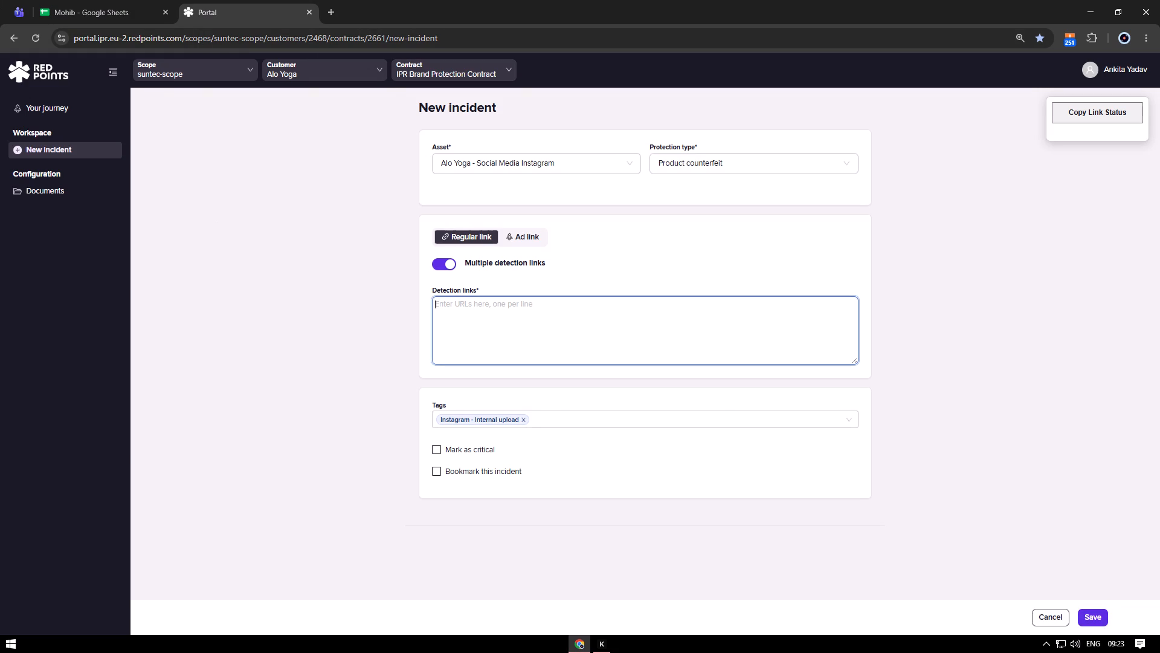
# Copy the selected Post URLs again from the Mohib sheet and paste them into the incident's detection links in the portal.
pyautogui.click(128, 0)
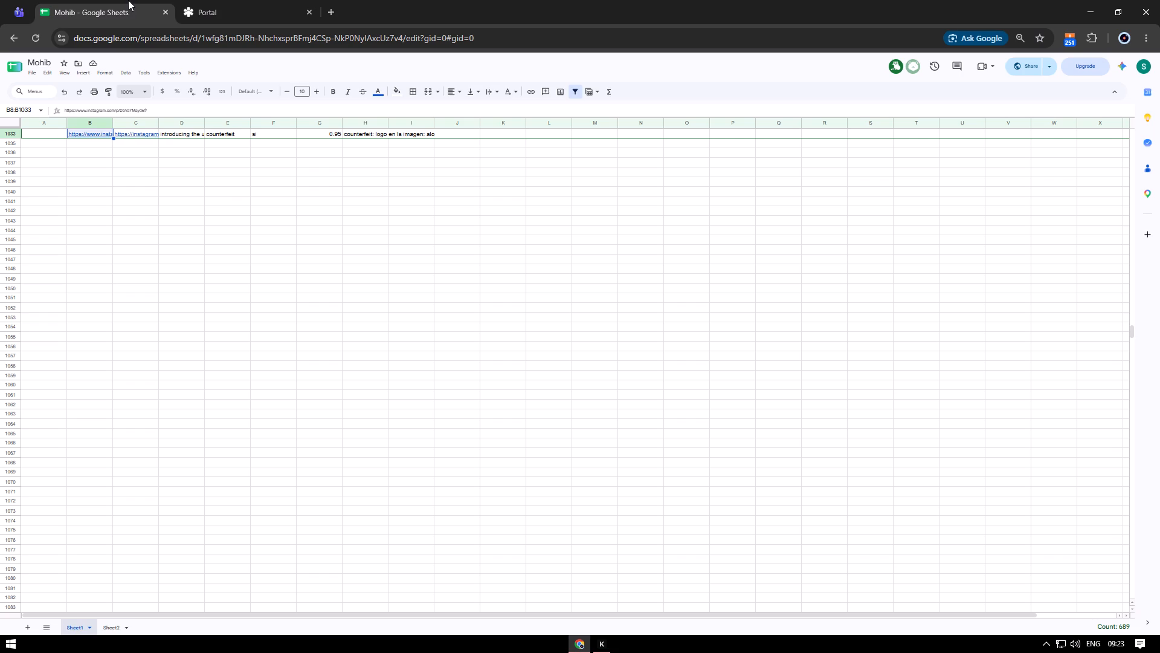
pyautogui.hotkey('ctrl', 'c')
pyautogui.hotkey('ctrl', 'c')
pyautogui.hotkey('ctrl', 'c')
pyautogui.hotkey('ctrl', 'c')
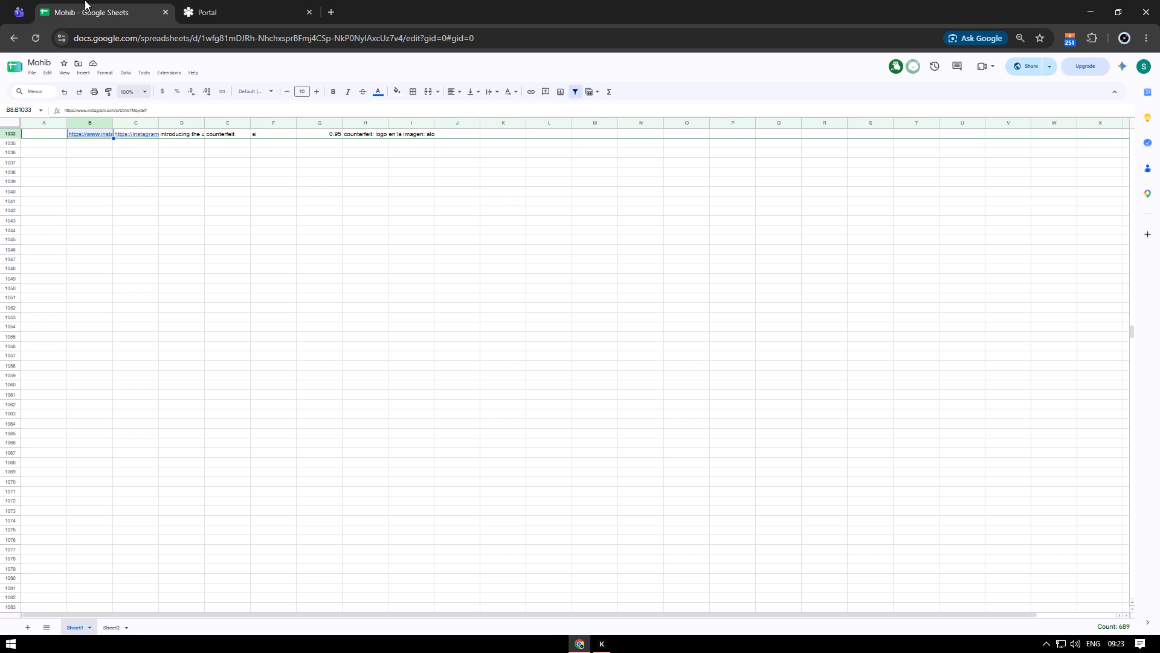
pyautogui.click(83, 0)
pyautogui.click(257, 0)
pyautogui.hotkey('ctrl', 'v')
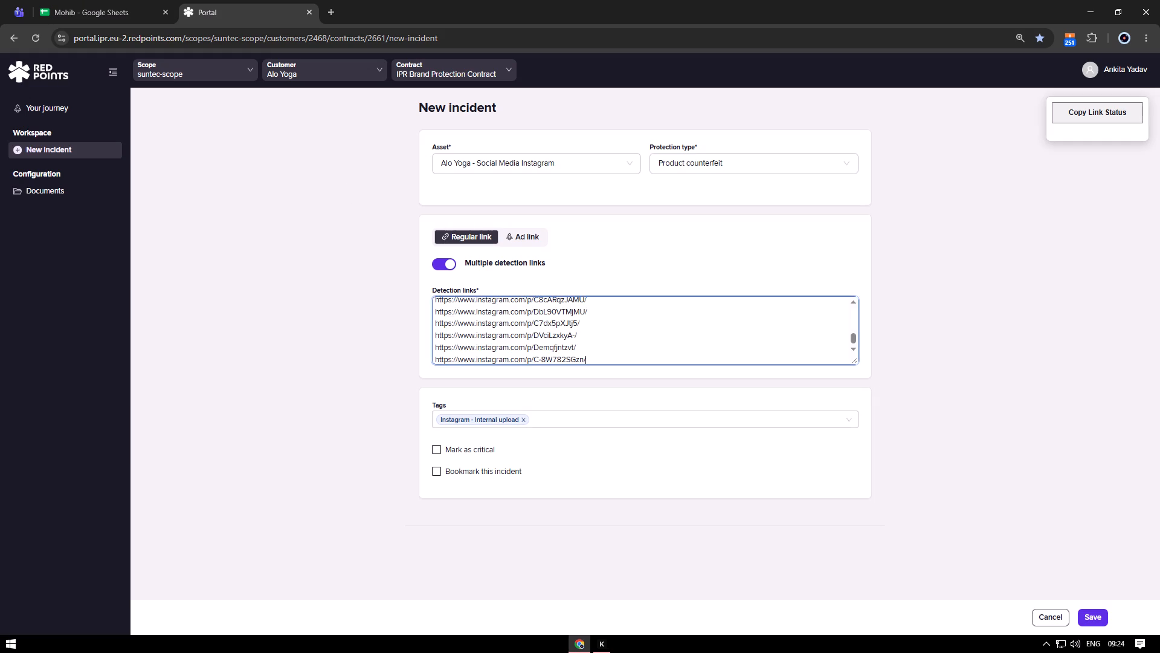
# Look through the pasted detection links and check back against the selected Post URLs in the Mohib sheet.
pyautogui.scroll(5, 535, 335)
pyautogui.scroll(-13, 535, 335)
pyautogui.scroll(4, 535, 335)
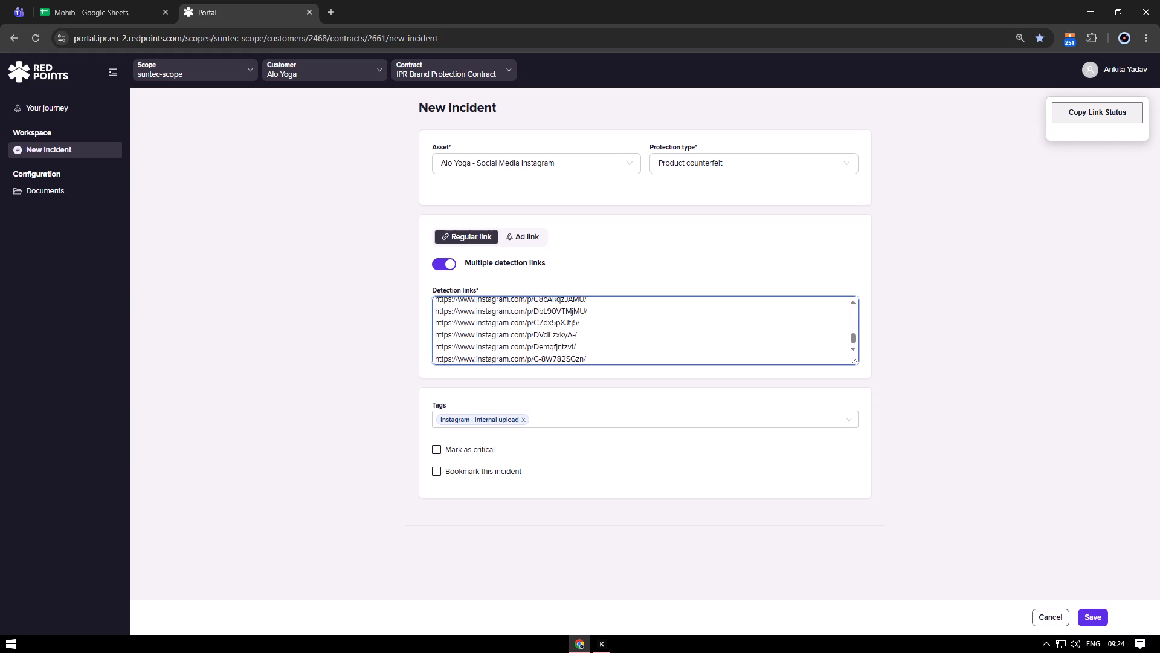
pyautogui.scroll(20, 535, 335)
pyautogui.scroll(11, 535, 335)
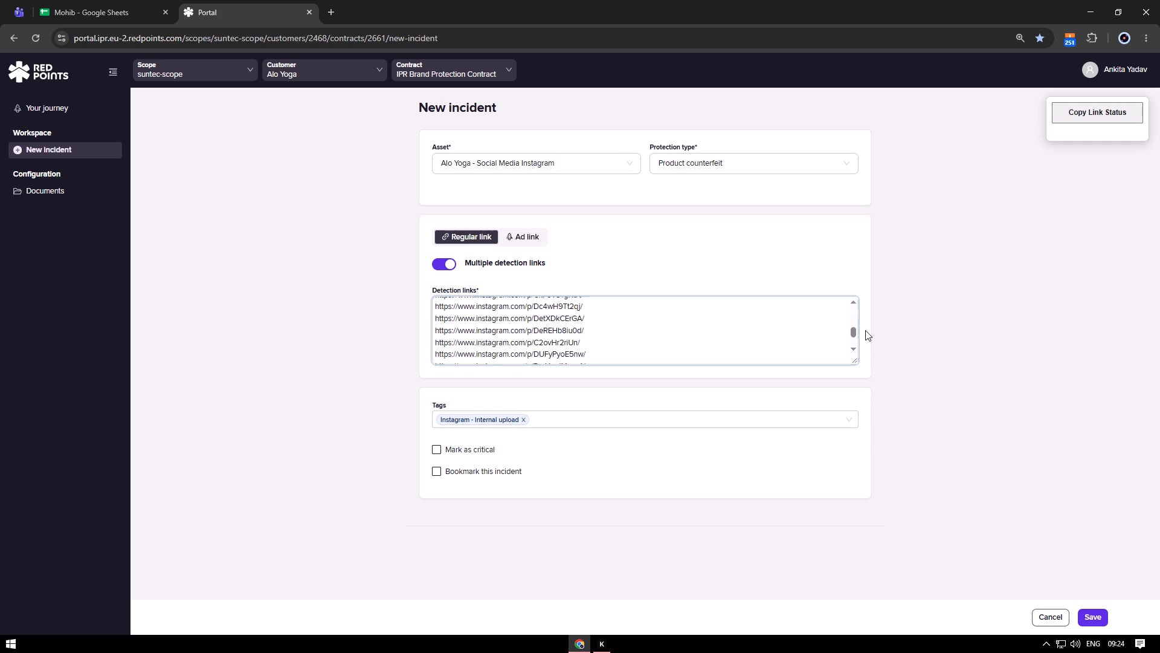
pyautogui.moveTo(854, 333); pyautogui.dragTo(851, 355)
pyautogui.click(134, 0)
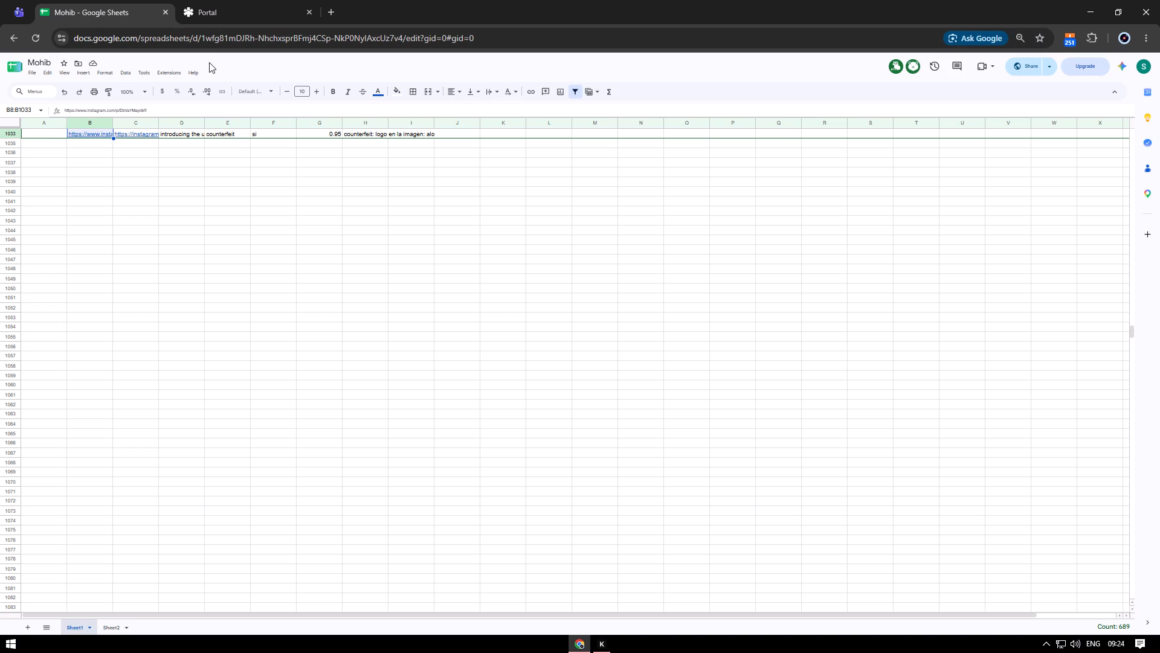
pyautogui.click(240, 0)
# Save the new incident with its pasted detection links.
pyautogui.click(1087, 614)
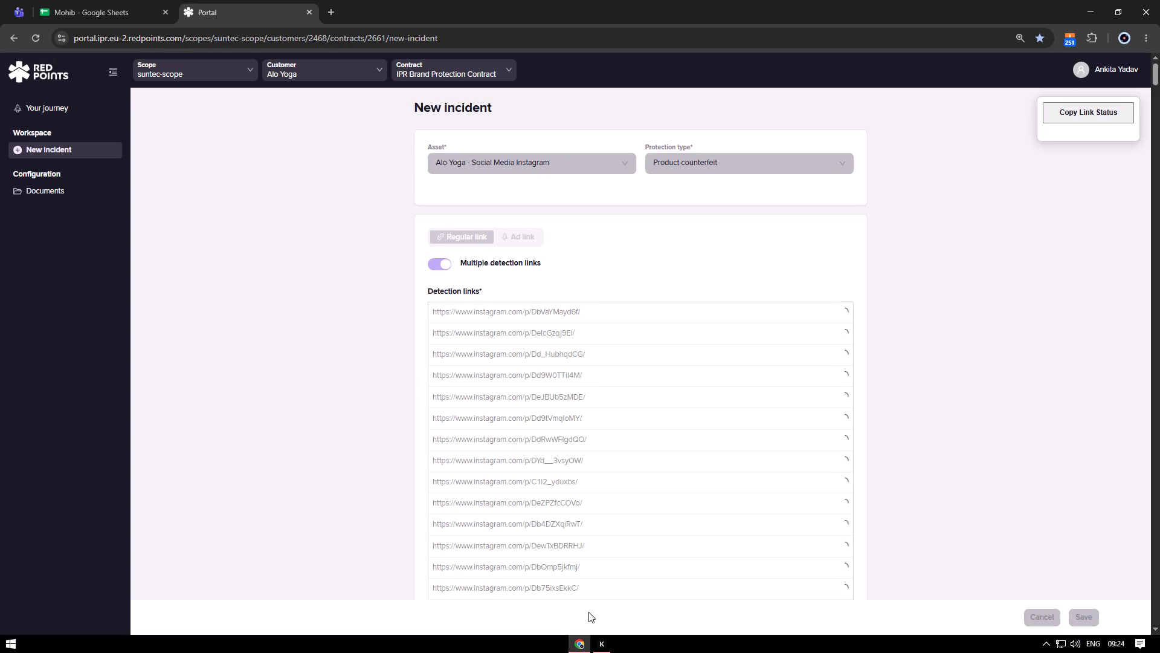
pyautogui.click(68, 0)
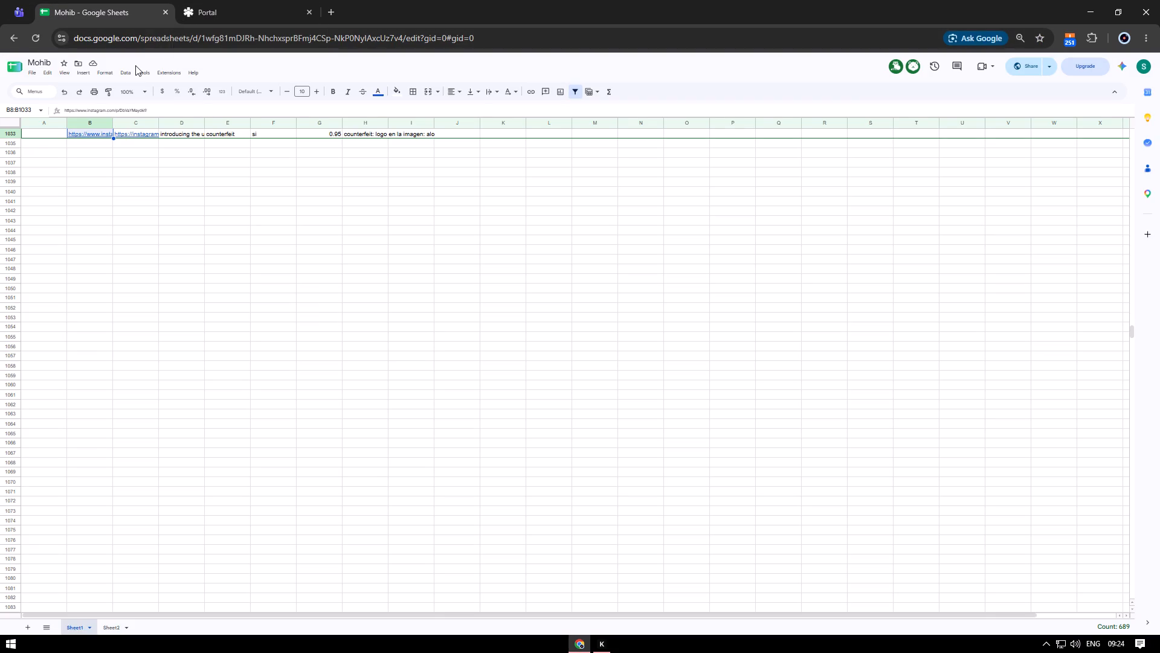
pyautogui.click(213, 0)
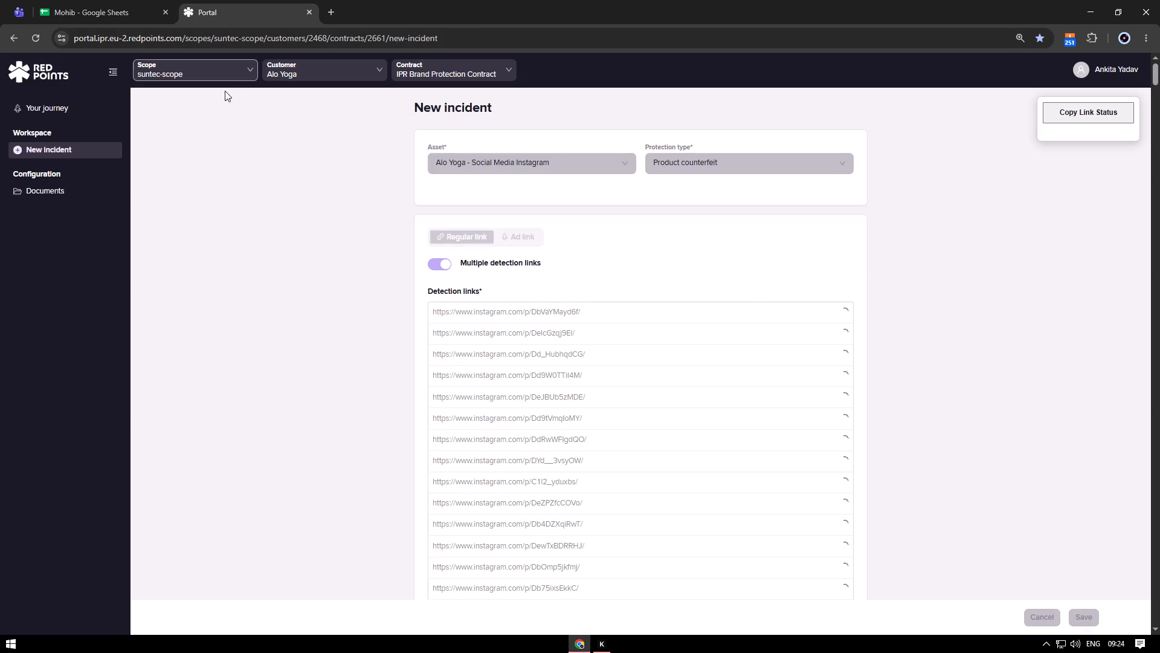
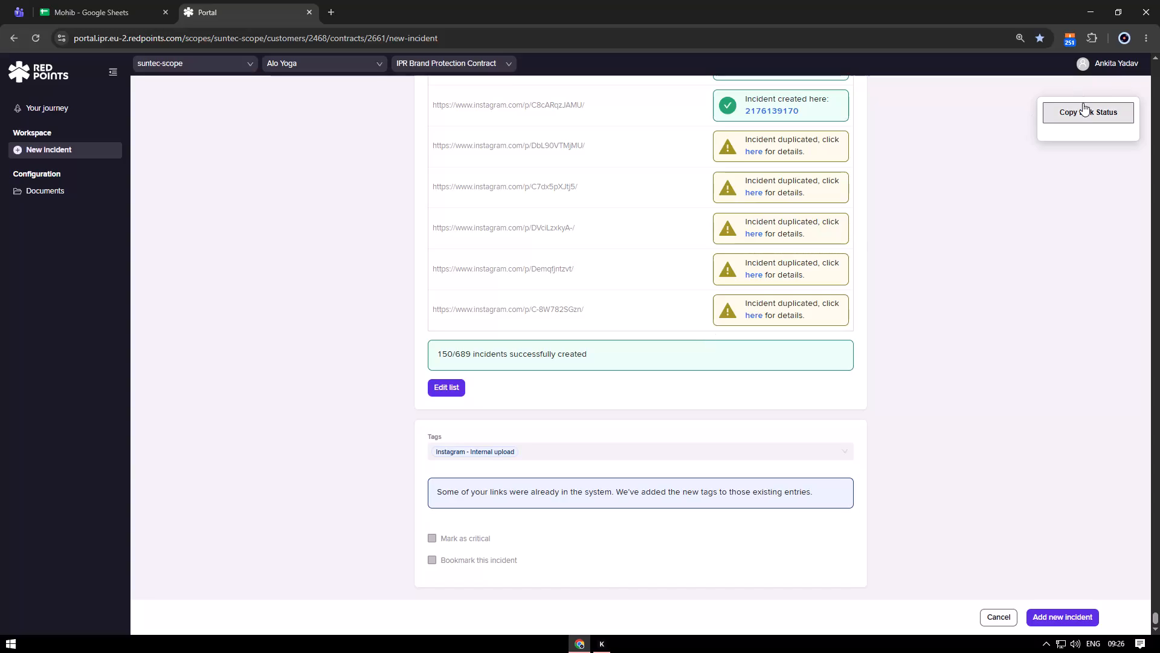
# Copy the link status of all submitted detection links from the portal.
pyautogui.click(1083, 107)
# In the Mohib spreadsheet's Sheet2, clear the old Link and Incident Id's data from columns A and B.
pyautogui.click(63, 0)
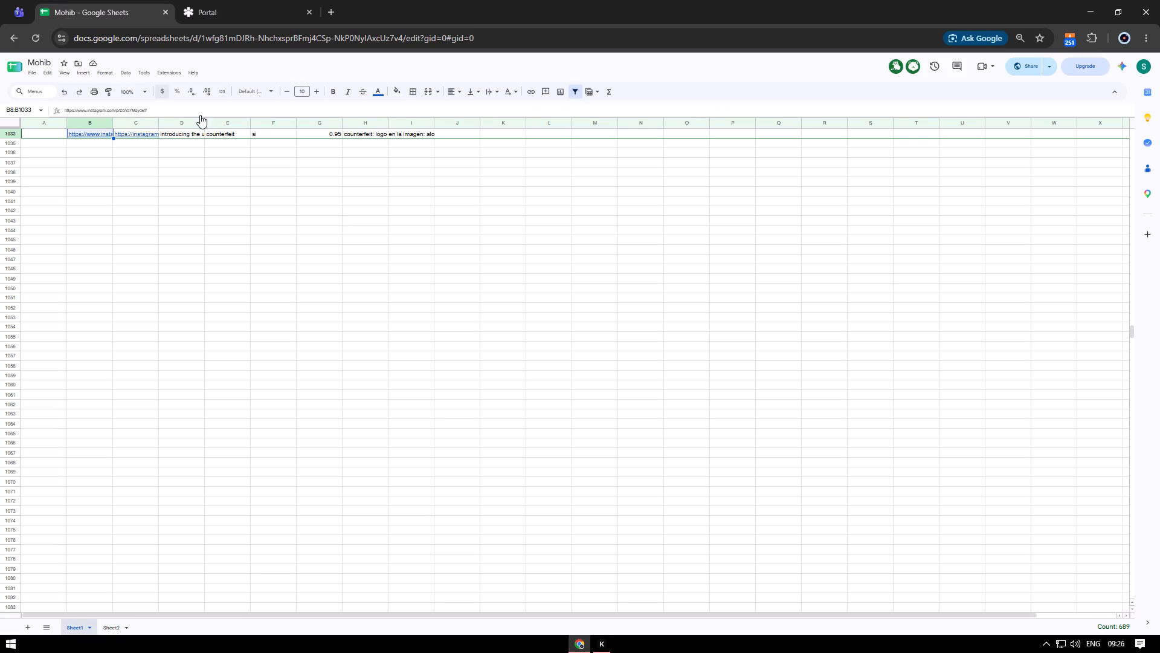
pyautogui.click(116, 624)
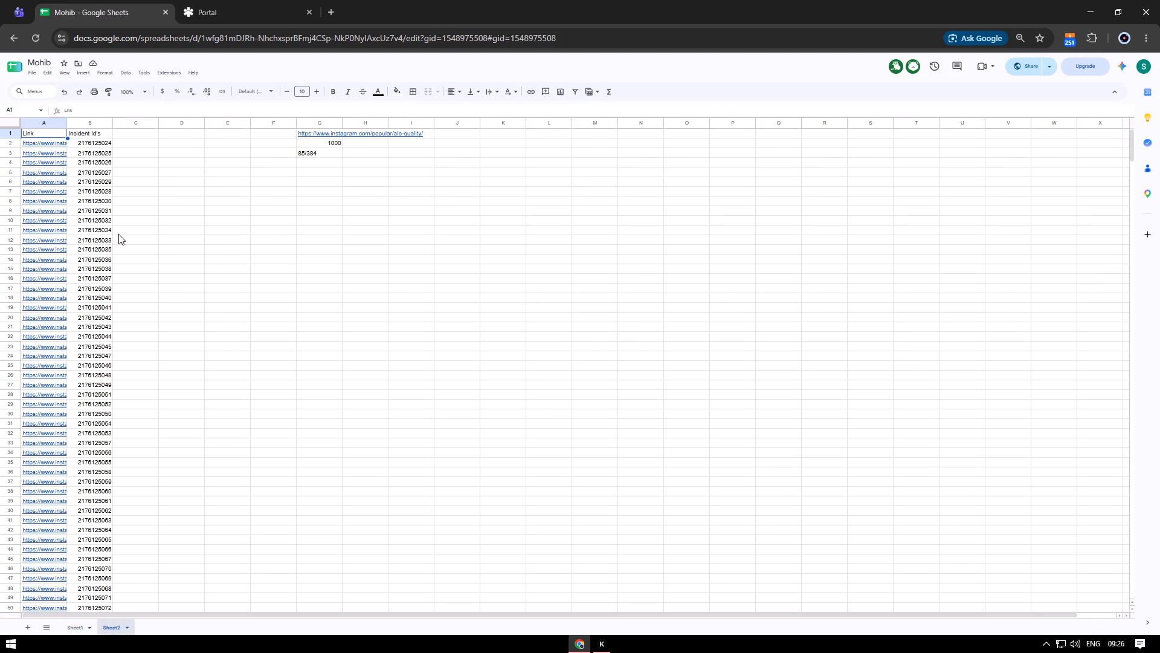
pyautogui.hotkey('ctrl', 'shift', 'Right')
pyautogui.hotkey('ctrl', 'shift', 'Down')
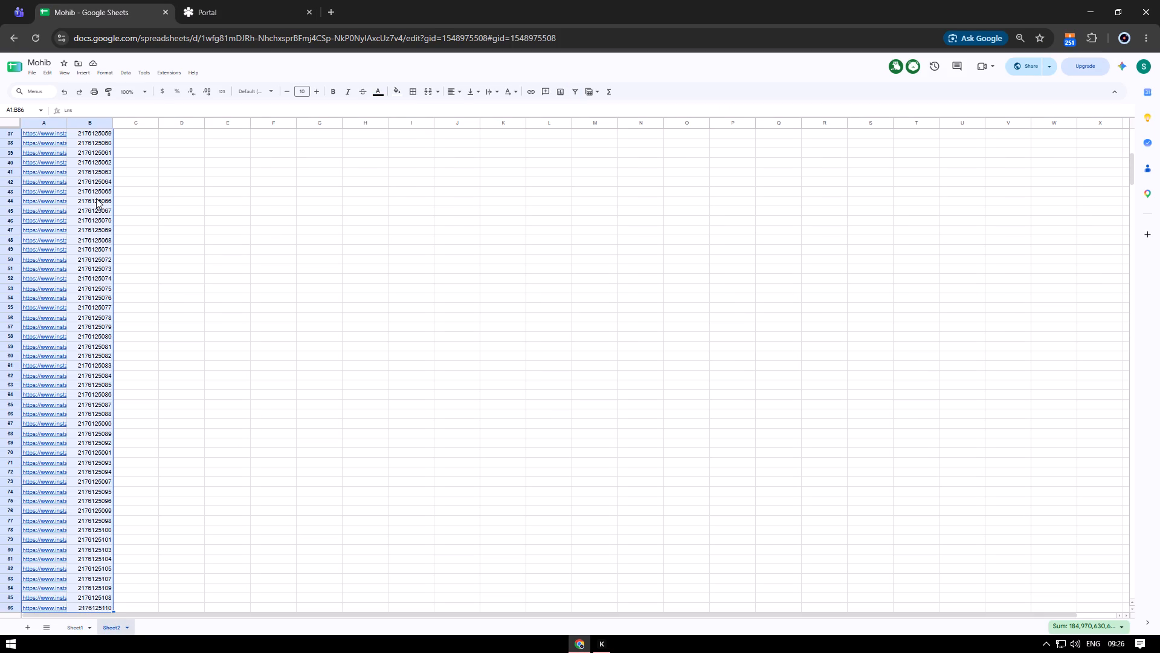
pyautogui.press('Delete')
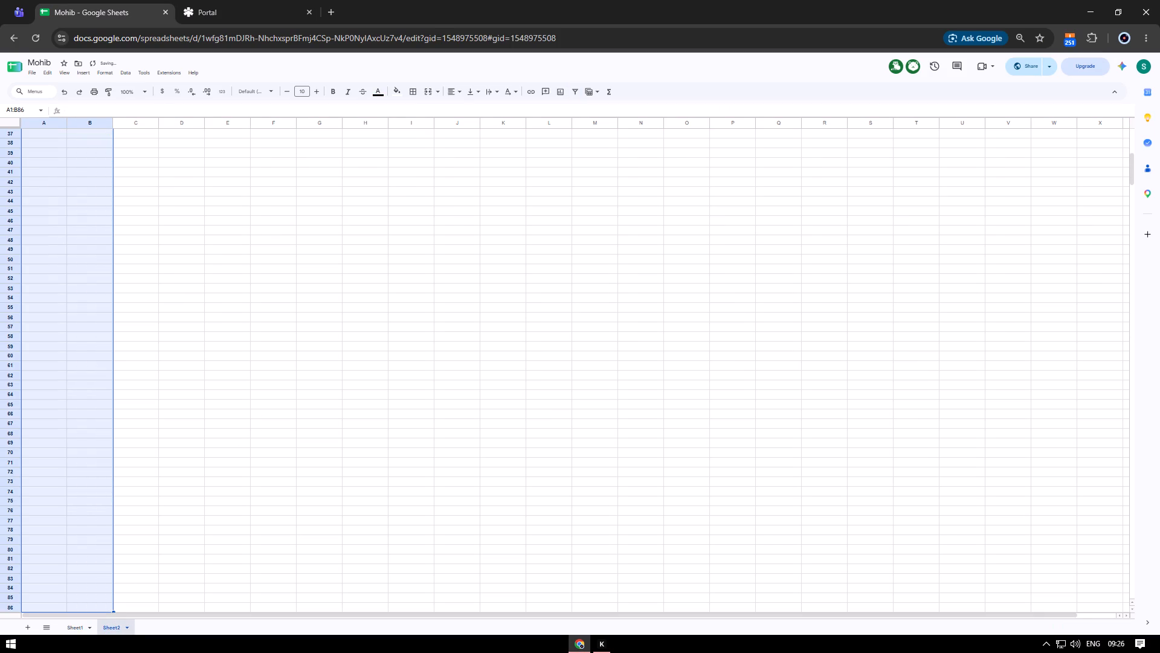
# Paste the copied link status into Sheet2 starting at cell A1.
pyautogui.press('Up')
pyautogui.hotkey('ctrl', 'Up')
pyautogui.press('Down')
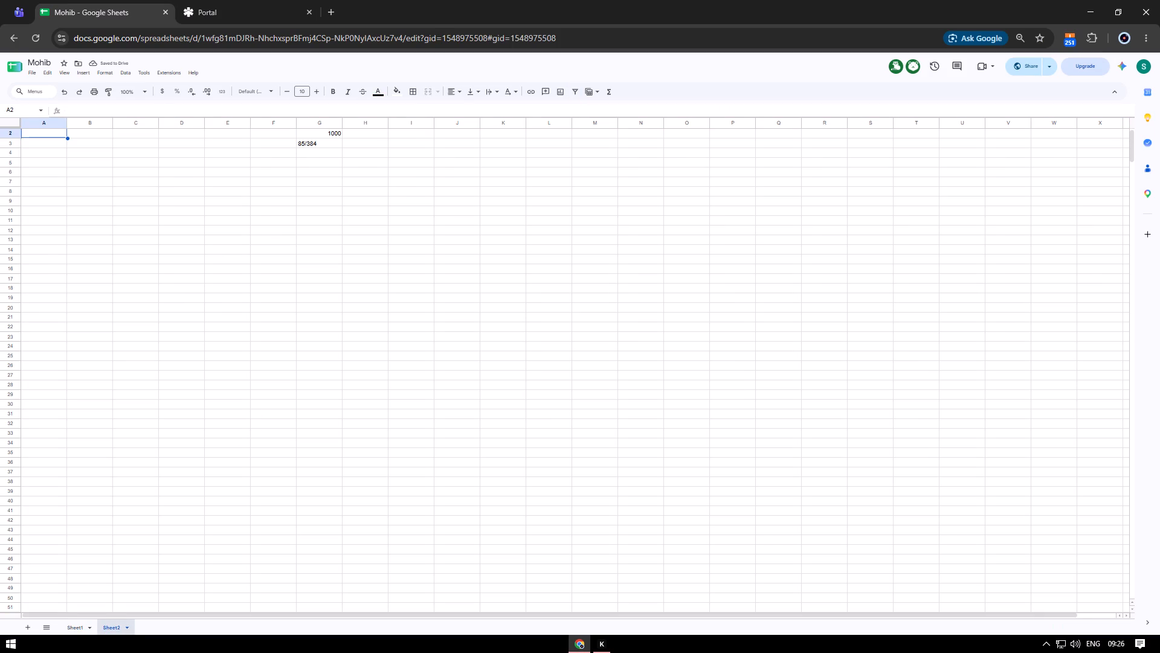
pyautogui.press('Up')
pyautogui.press('Left')
pyautogui.hotkey('ctrl', 'v')
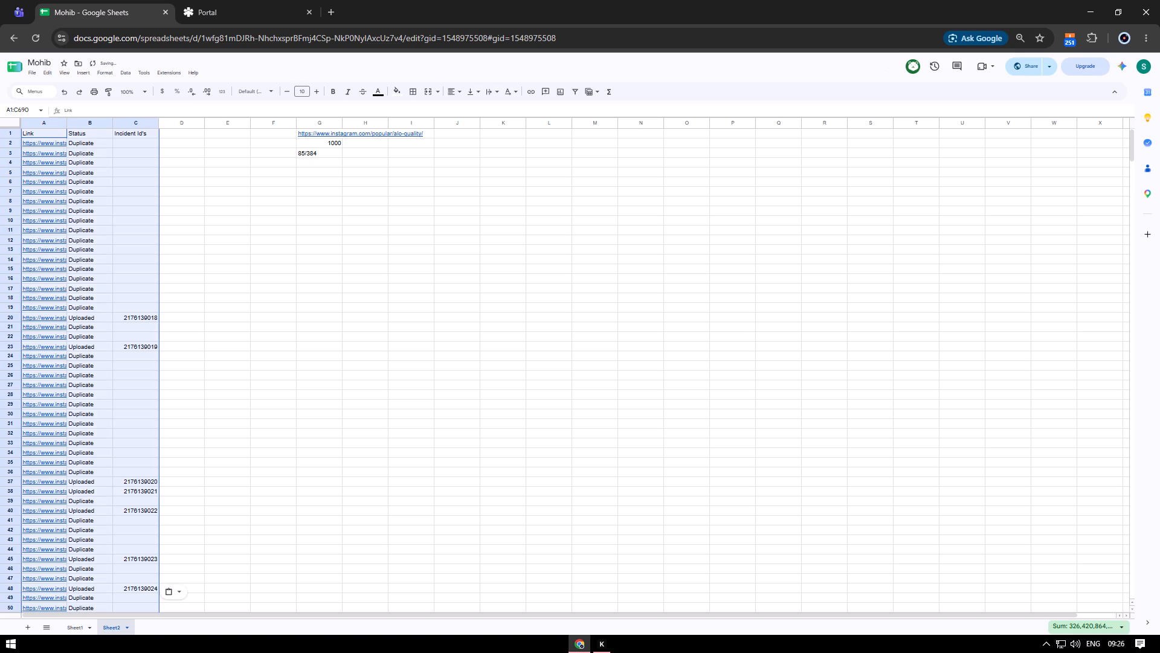
# Delete the Status column from the pasted link status data in Sheet2.
pyautogui.hotkey('shift', 'Right')
pyautogui.press('Left')
pyautogui.press('Left')
pyautogui.press('Right')
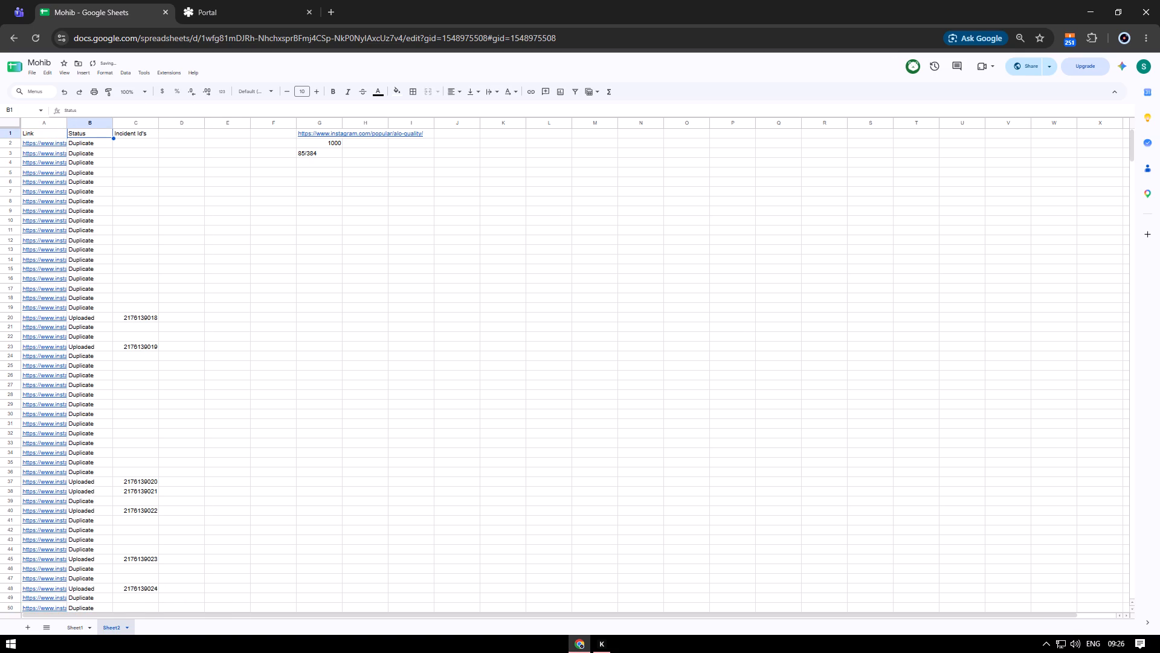
pyautogui.hotkey('ctrl', 'shift', 'x')
pyautogui.press('Up')
pyautogui.press('Up')
pyautogui.press('Up')
pyautogui.press('Up')
pyautogui.press('Up')
pyautogui.press('Up')
pyautogui.press('Up')
pyautogui.press('Up')
pyautogui.press('Up')
pyautogui.press('Up')
pyautogui.press('Up')
pyautogui.press('Up')
pyautogui.press('Up')
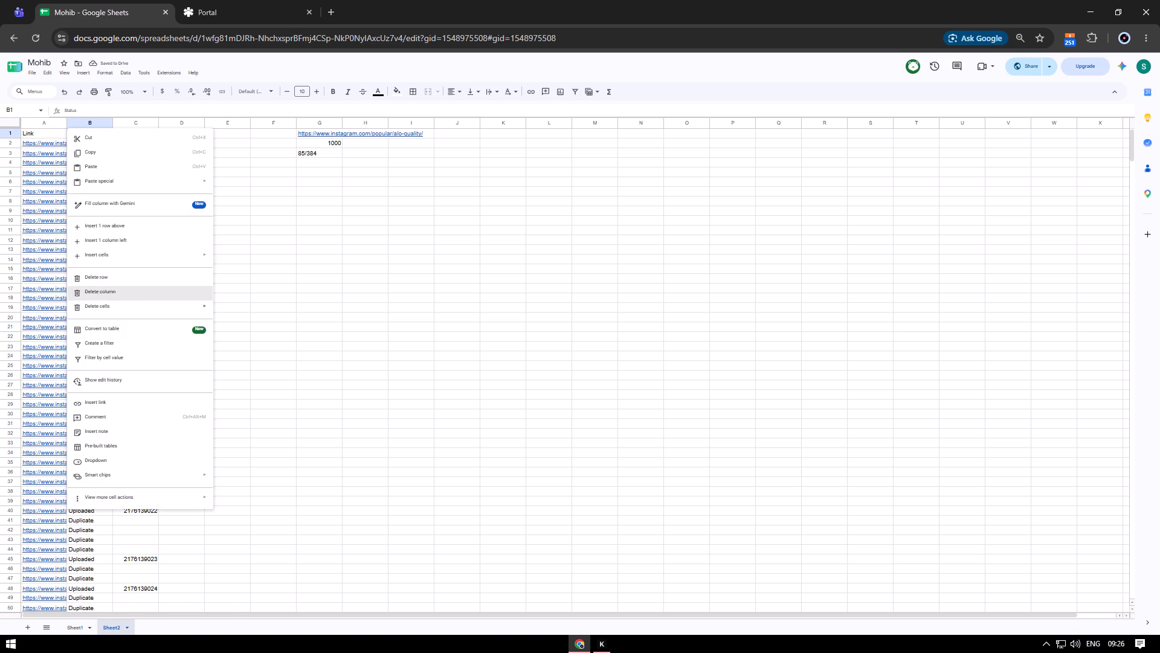
pyautogui.press('Down')
pyautogui.press('Up')
pyautogui.press('Return')
# Add a filter to the Link and Incident Id's columns and show only rows with blank incident IDs.
pyautogui.press('Left')
pyautogui.hotkey('shift', 'Right')
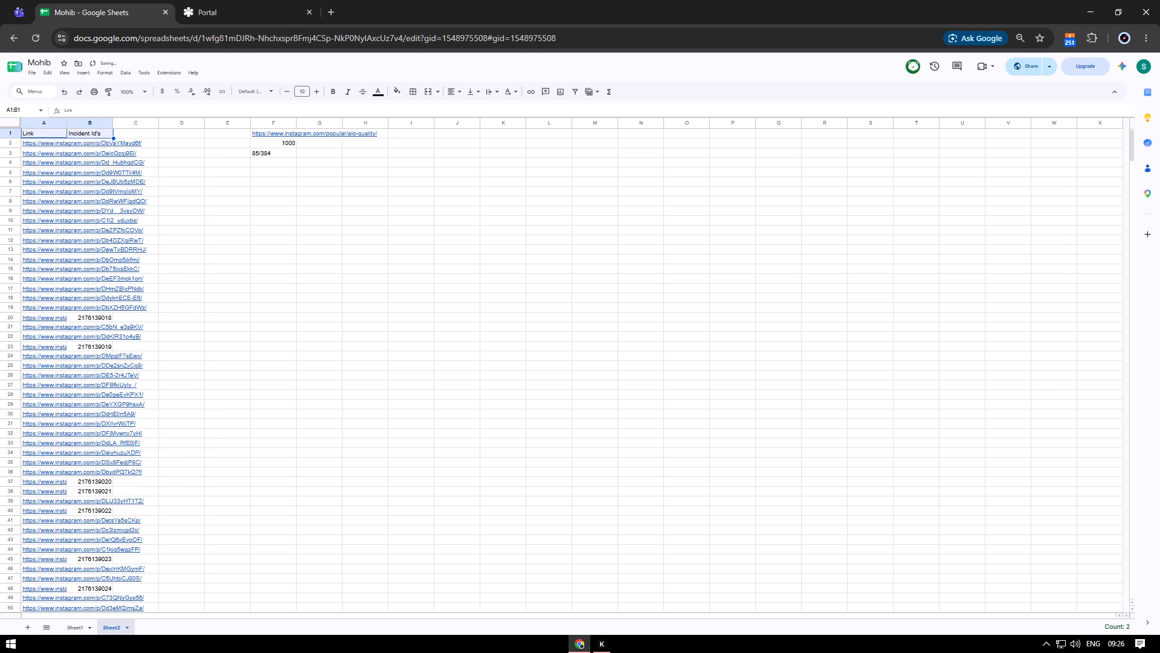
pyautogui.hotkey('alt', 'd')
pyautogui.hotkey('alt', 'f')
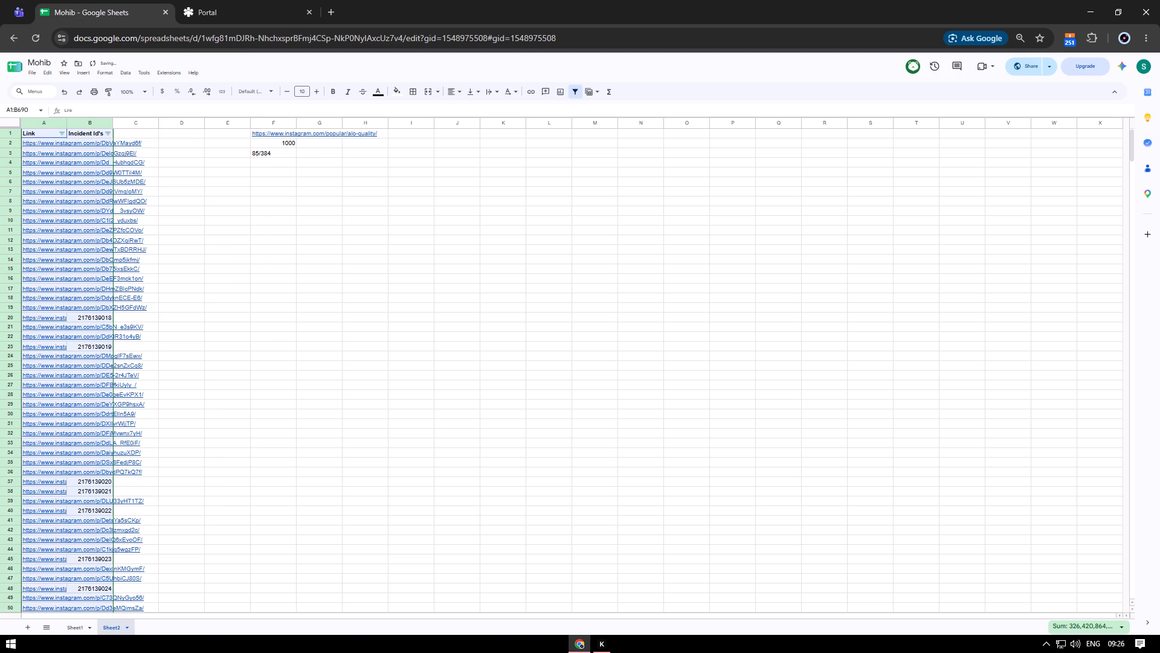
pyautogui.click(112, 136)
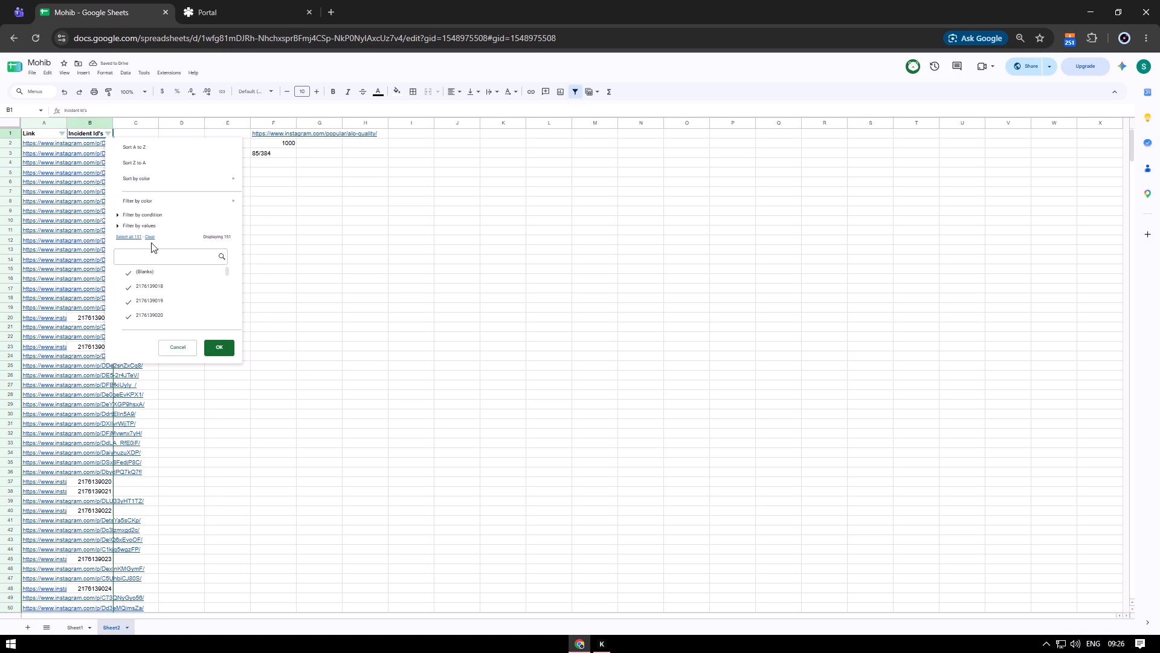
pyautogui.click(153, 238)
pyautogui.click(164, 277)
pyautogui.click(225, 351)
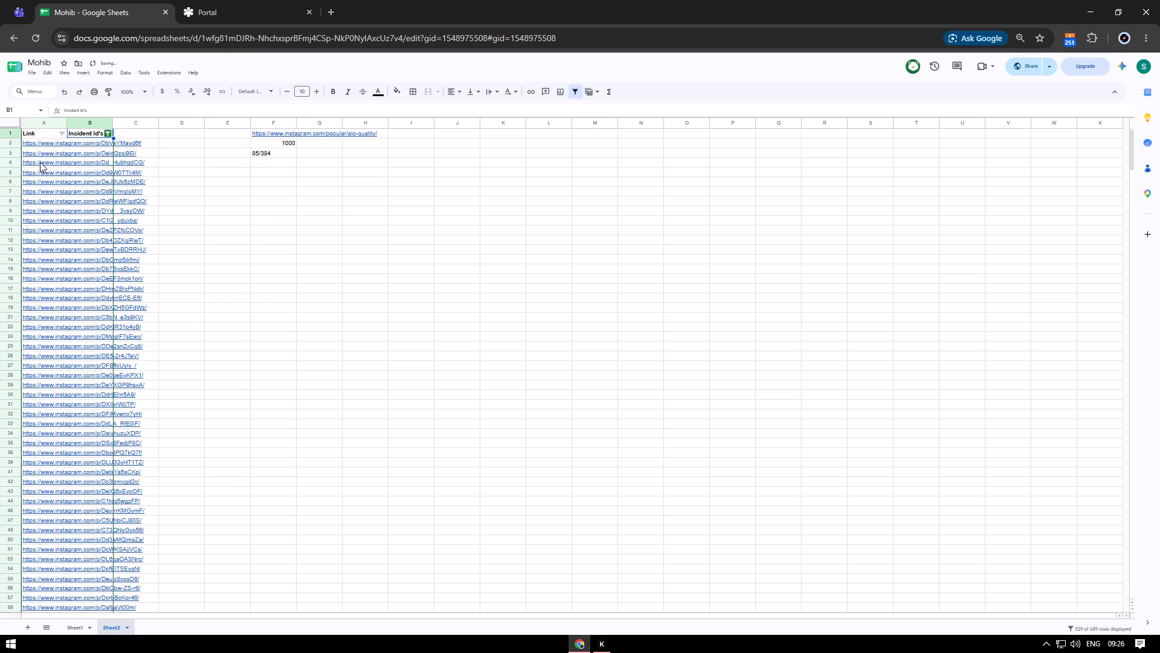
# Select all the filtered links in column A below the Link header.
pyautogui.click(37, 145)
pyautogui.hotkey('ctrl', 'shift', 'Down')
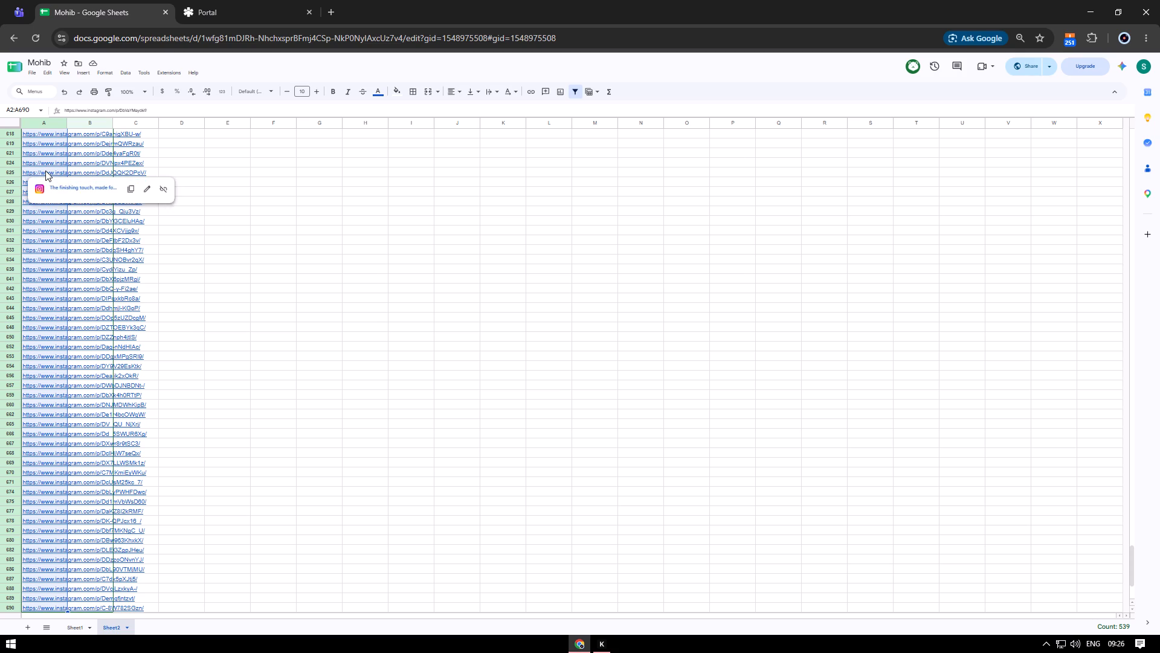
# Delete the selected filtered link rows that have no incident ID from Sheet2.
pyautogui.hotkey('ctrl', 'shift', 'x')
pyautogui.press('Up')
pyautogui.press('Down')
pyautogui.press('Down')
pyautogui.press('Down')
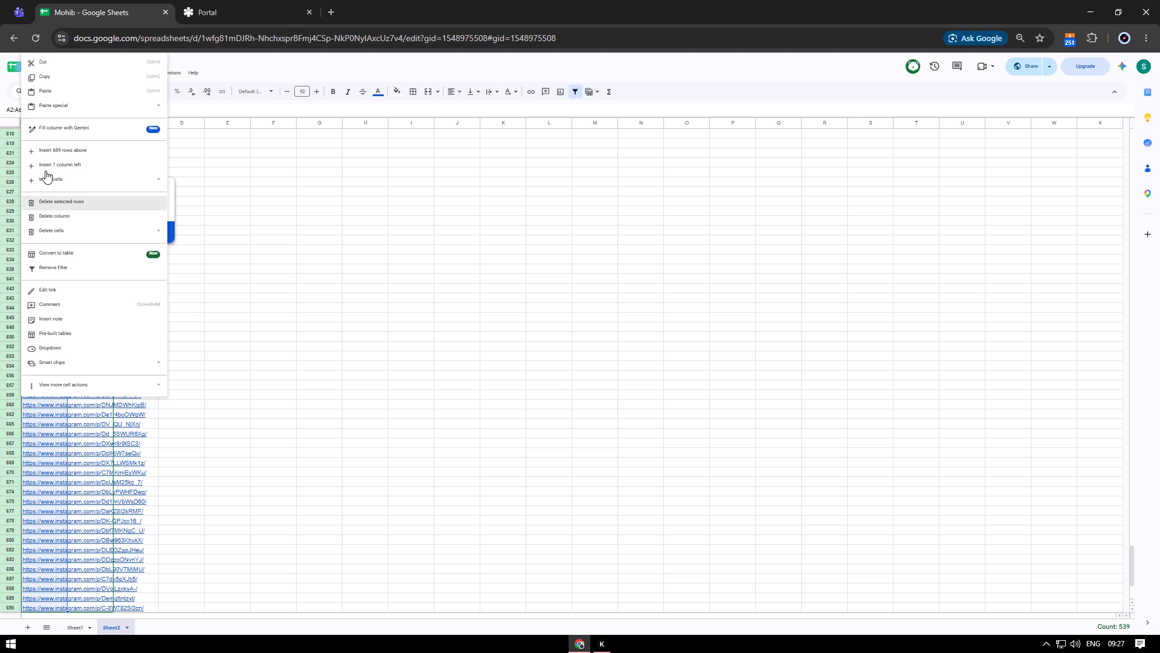
pyautogui.press('Return')
pyautogui.press('Up')
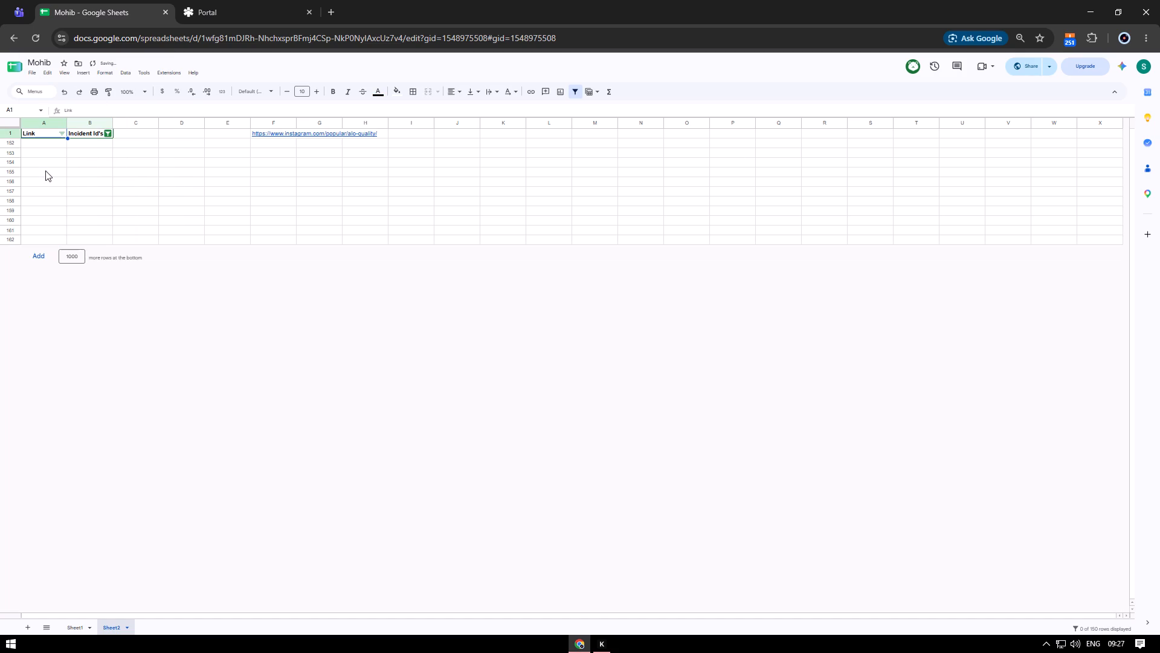
# Reset the Incident Id's column filter to include all values so every remaining row is shown.
pyautogui.click(106, 132)
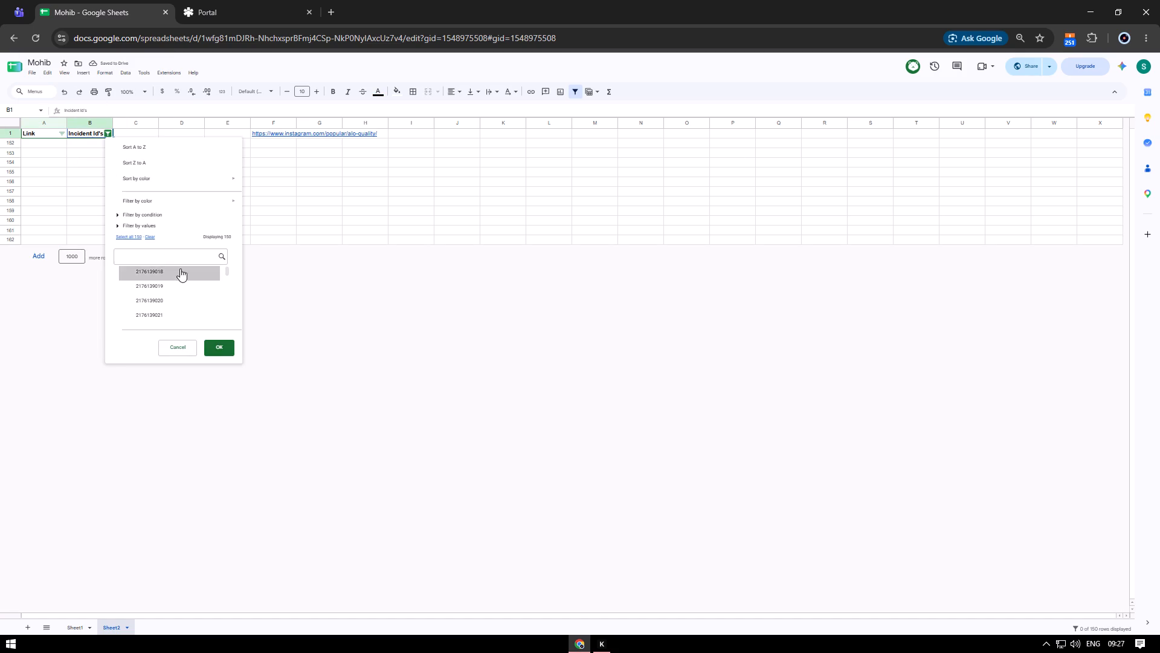
pyautogui.click(131, 234)
pyautogui.click(217, 346)
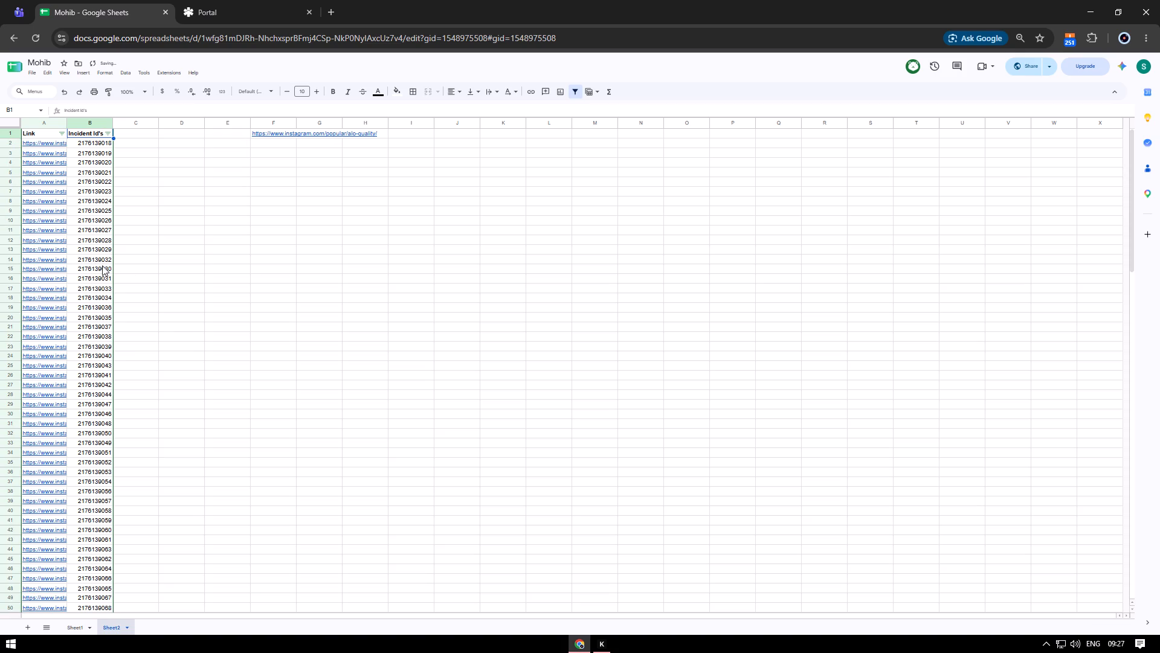
# Remove the filter from the Link and Incident Id's header cells on Sheet2.
pyautogui.hotkey('shift', 'Left')
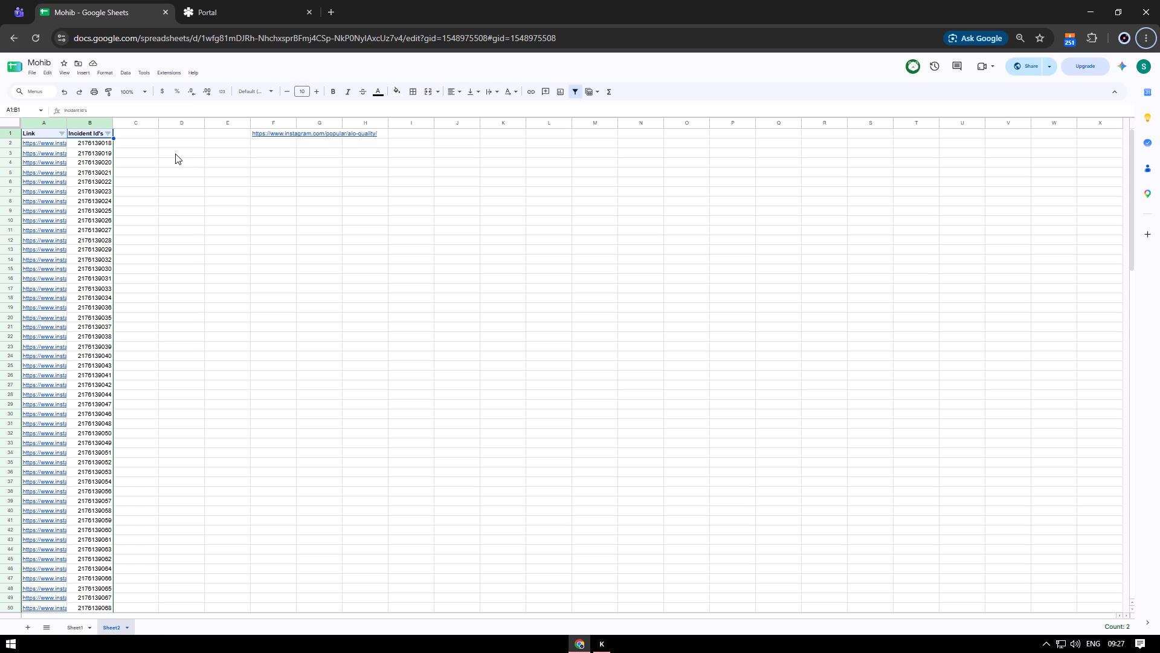
pyautogui.hotkey('alt', 'd')
pyautogui.hotkey('alt', 'f')
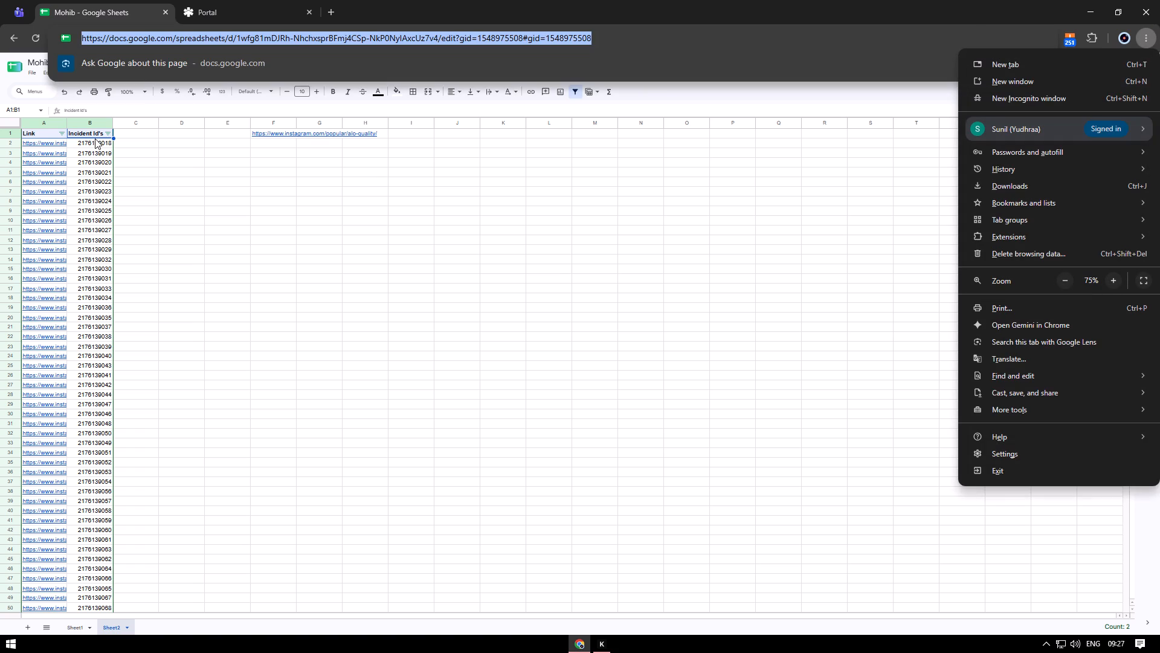
pyautogui.click(90, 136)
pyautogui.hotkey('shift', 'Left')
pyautogui.hotkey('alt', 'd')
pyautogui.hotkey('alt', 'f')
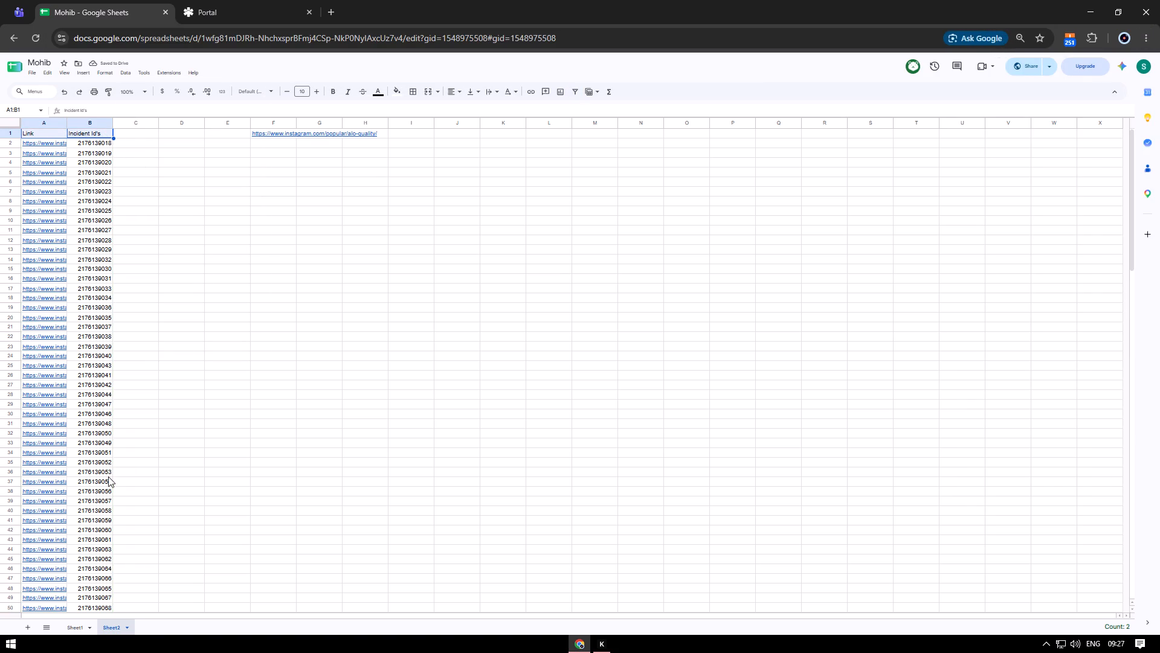
# Switch to Sheet1 and select the merged feed heading block above the table.
pyautogui.click(71, 628)
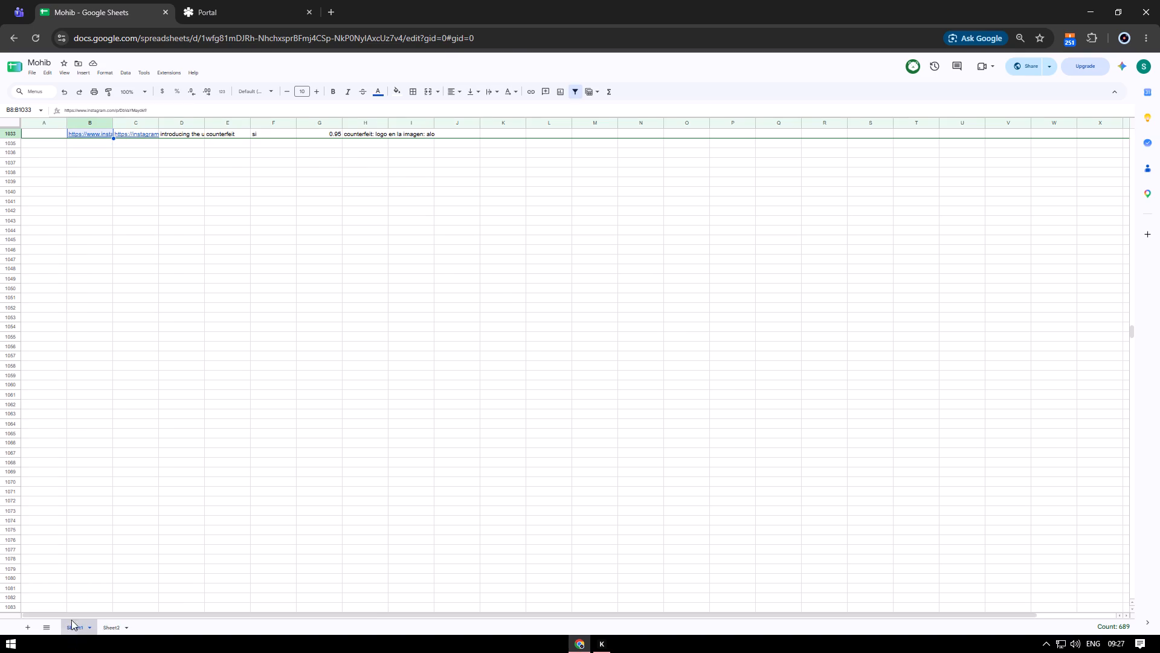
pyautogui.press('Up')
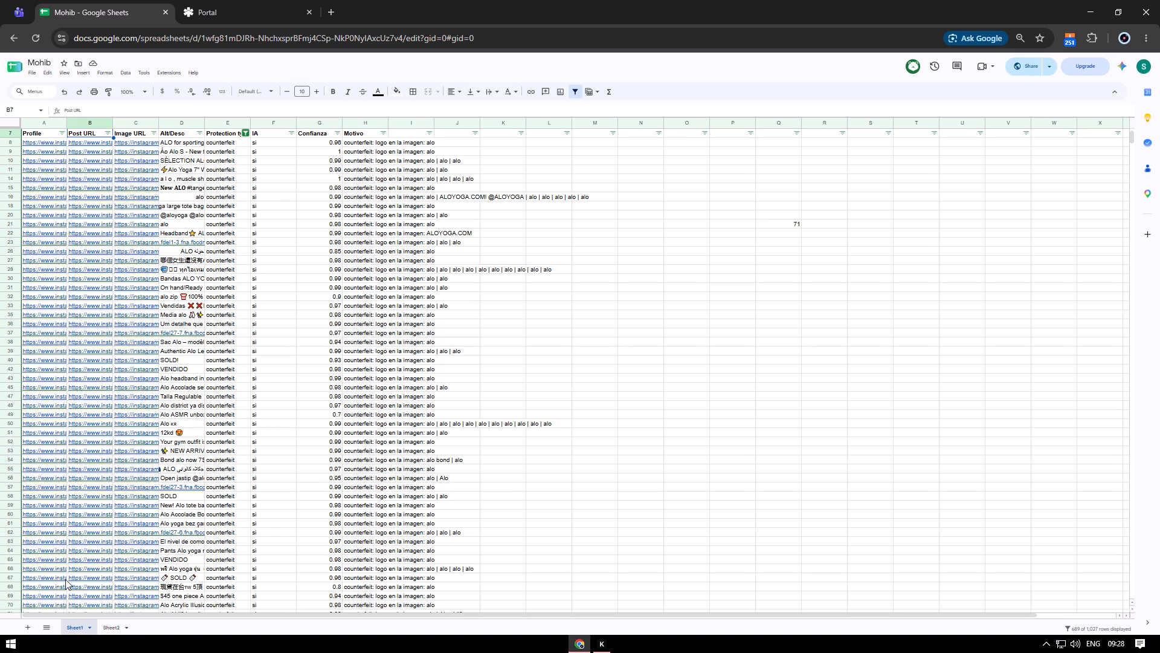
pyautogui.press('Up')
pyautogui.press('Up')
pyautogui.press('Up')
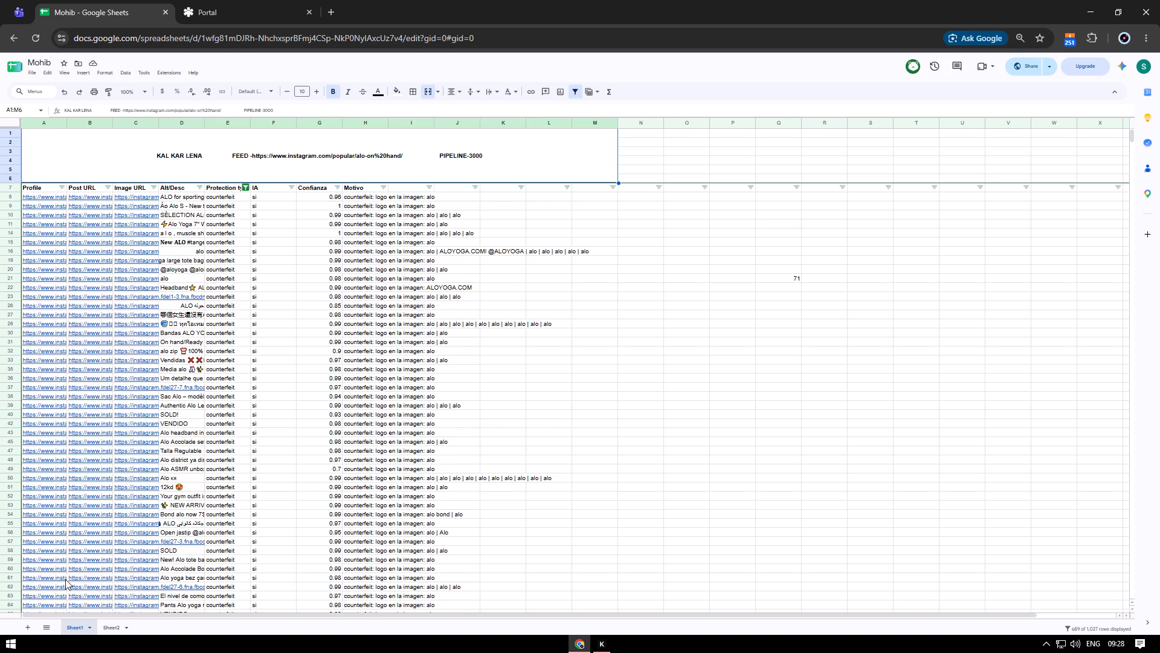
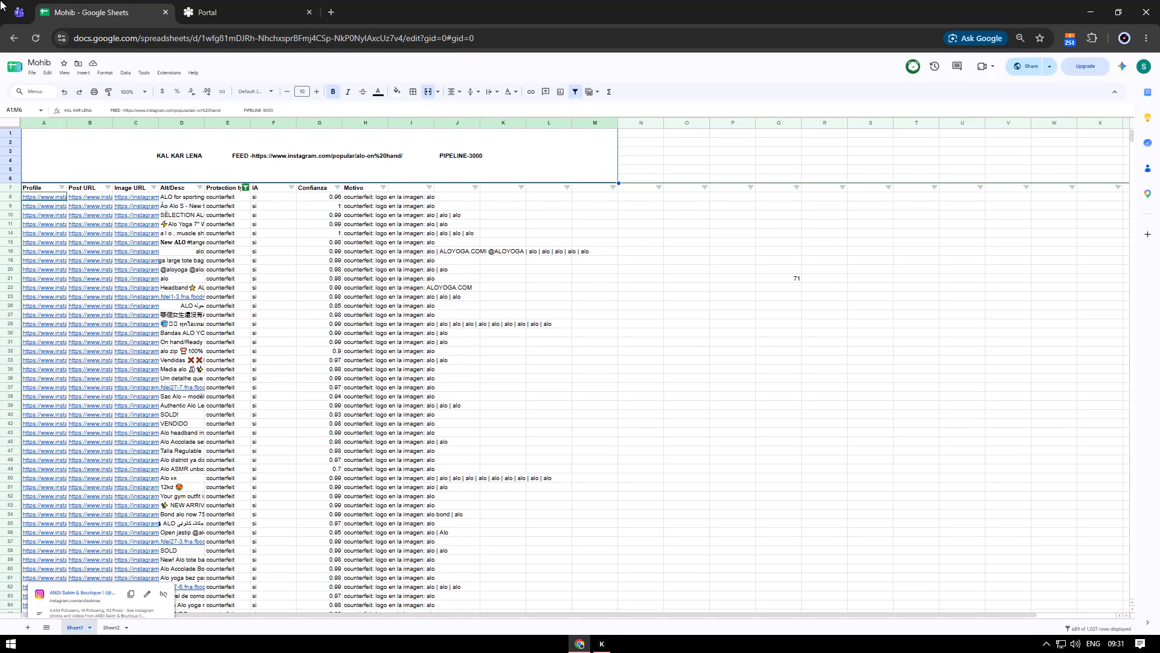
# Close the Mohib spreadsheet's browser tab, leaving the Red Points portal open.
pyautogui.middleClick(71, 0)
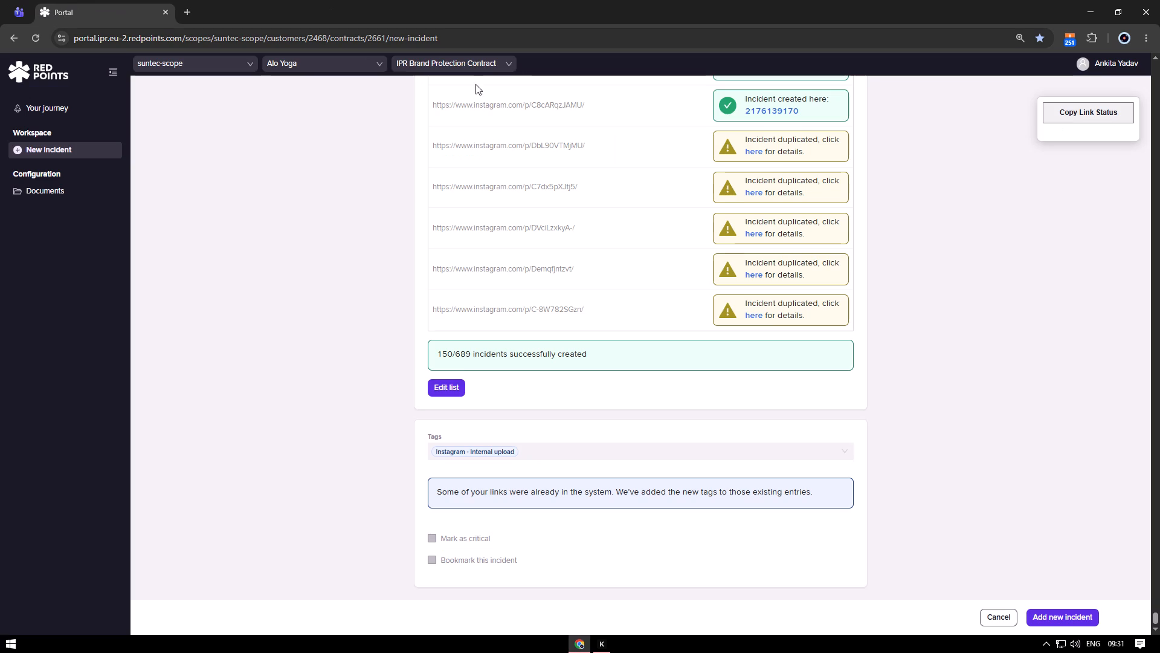
# Log out of the Red Points portal account.
pyautogui.click(1094, 64)
pyautogui.click(1087, 152)
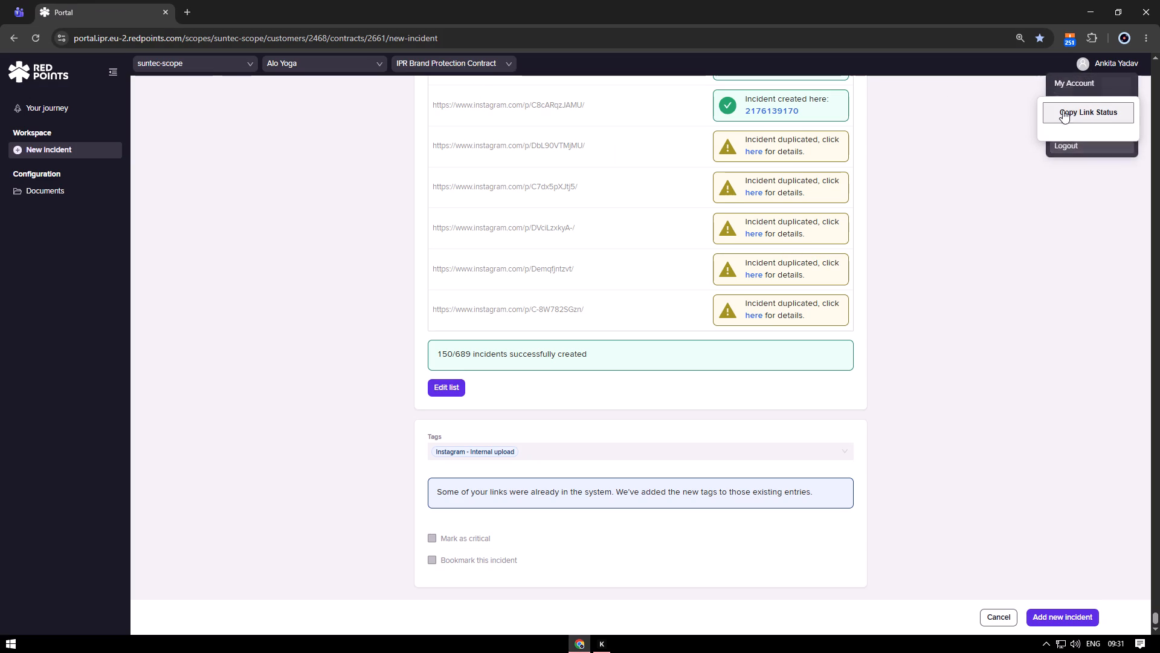
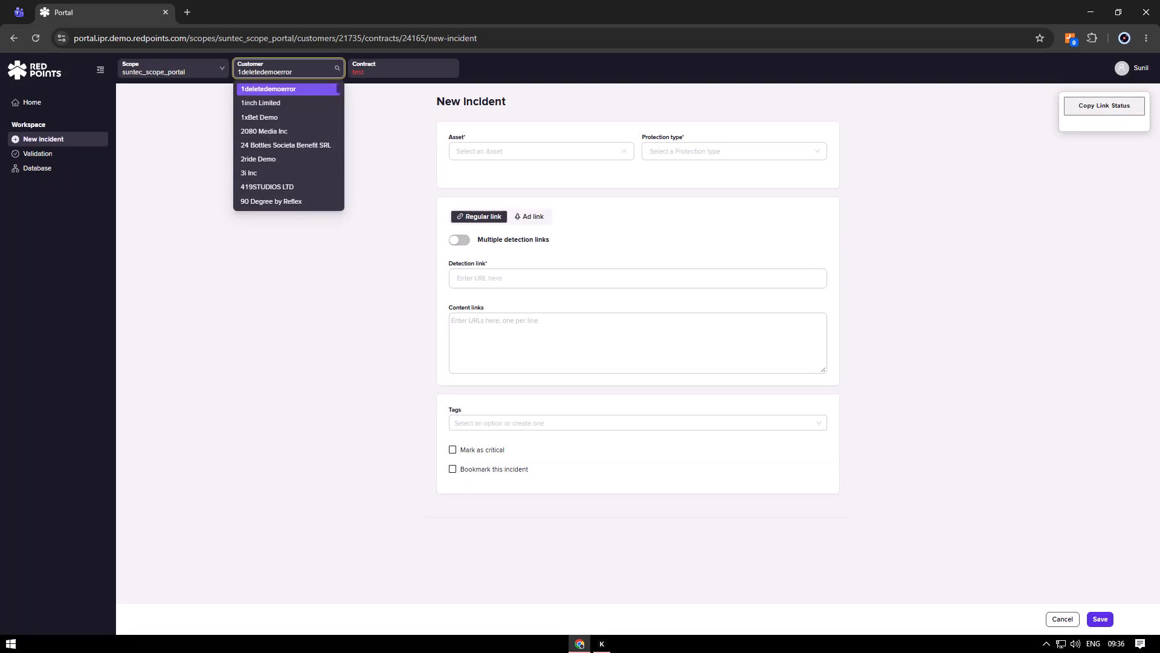
# Switch the portal's customer to Alo Yoga.
pyautogui.write('l')
pyautogui.press('o')
pyautogui.press('Down')
pyautogui.press('Return')
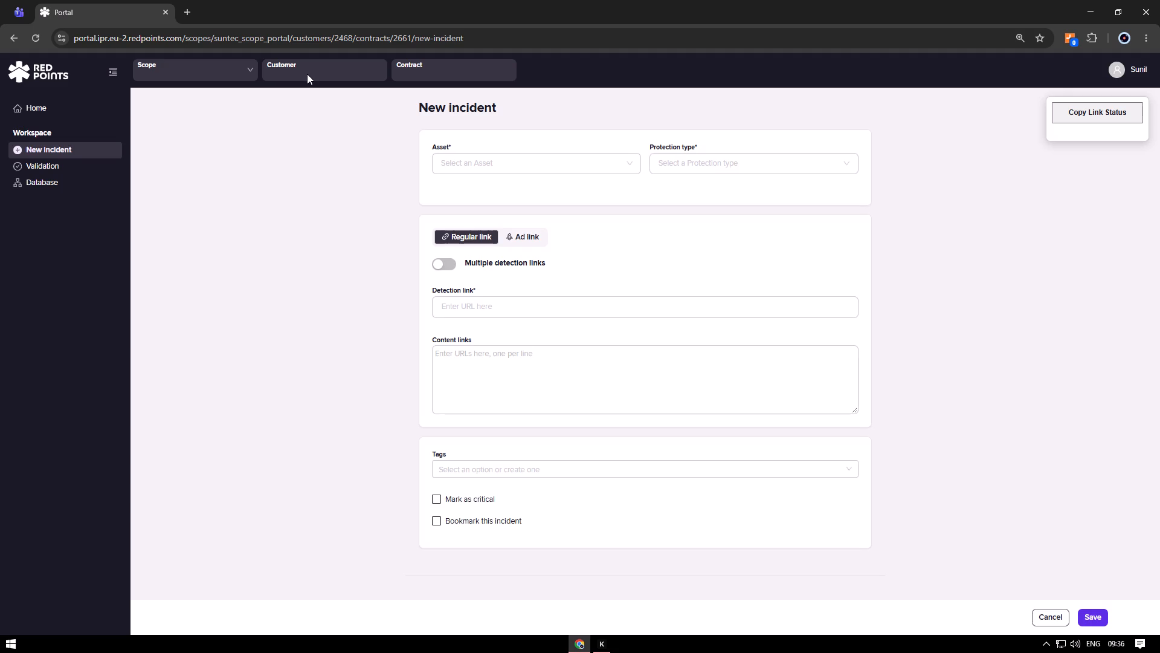
# Open the Validation list of incidents for Alo Yoga.
pyautogui.click(80, 167)
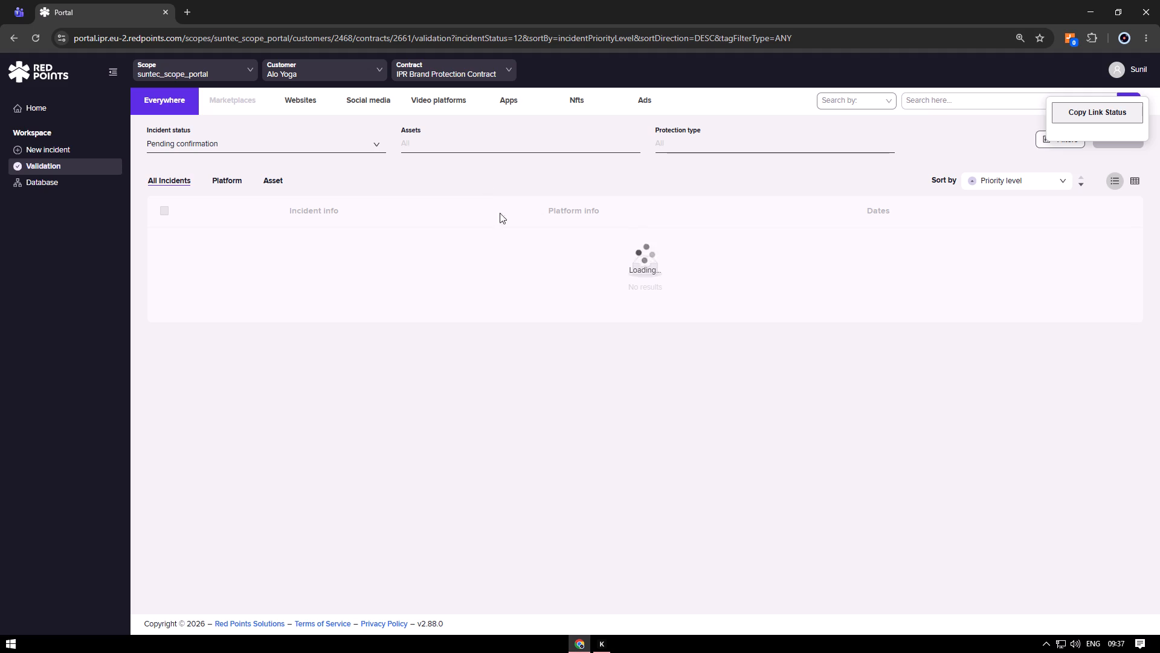
pyautogui.click(599, 217)
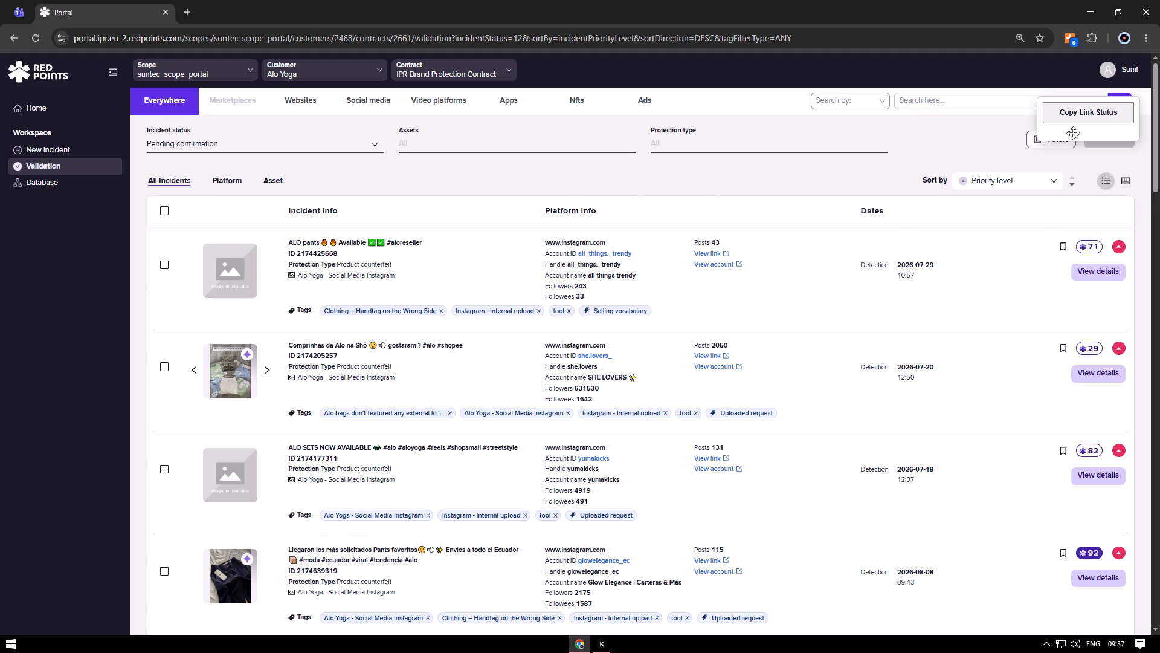
# Move the Copy Link Status box clear of the filter controls and apply the saved filter All Tag's.
pyautogui.moveTo(1073, 133); pyautogui.dragTo(999, 65)
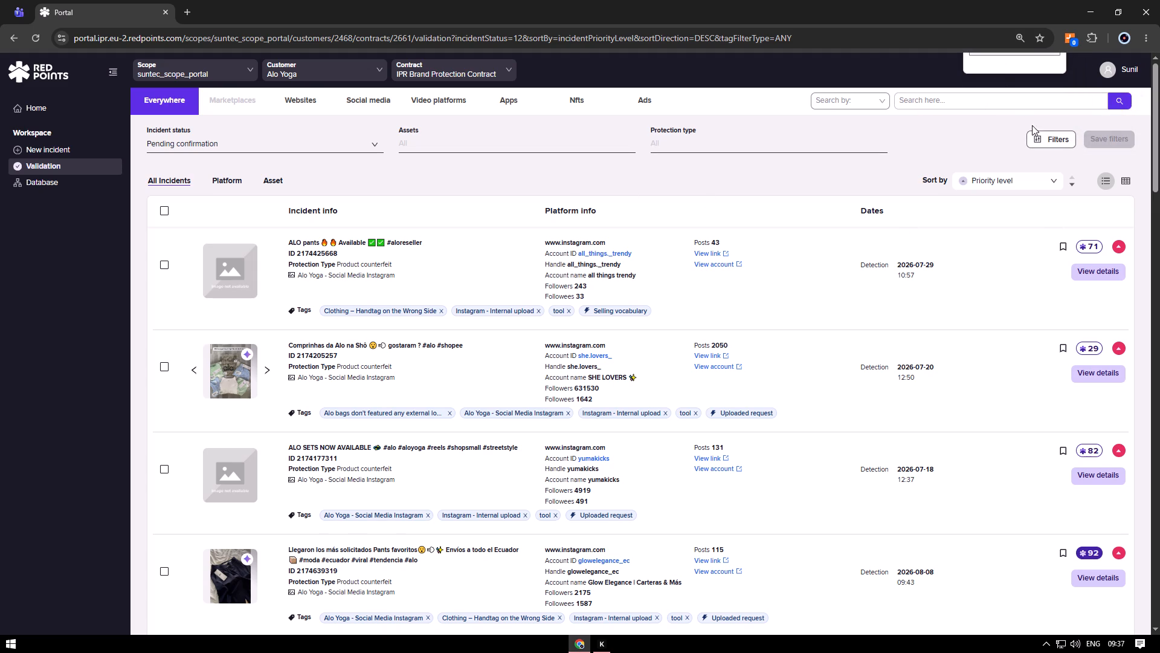
pyautogui.click(1049, 138)
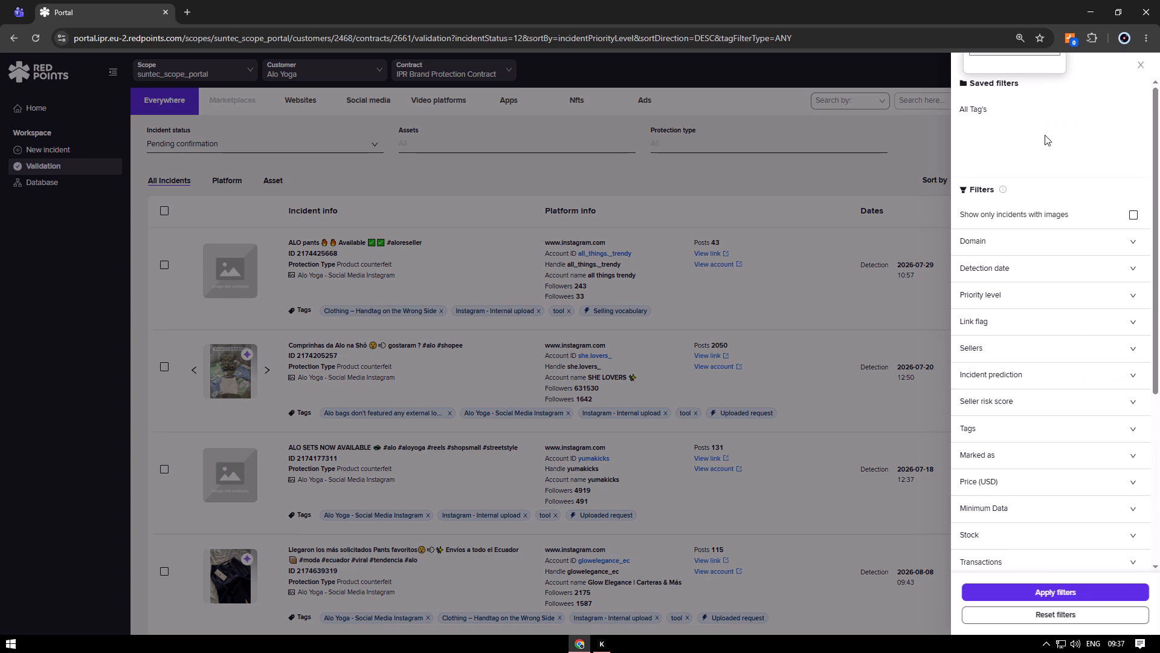
pyautogui.click(994, 103)
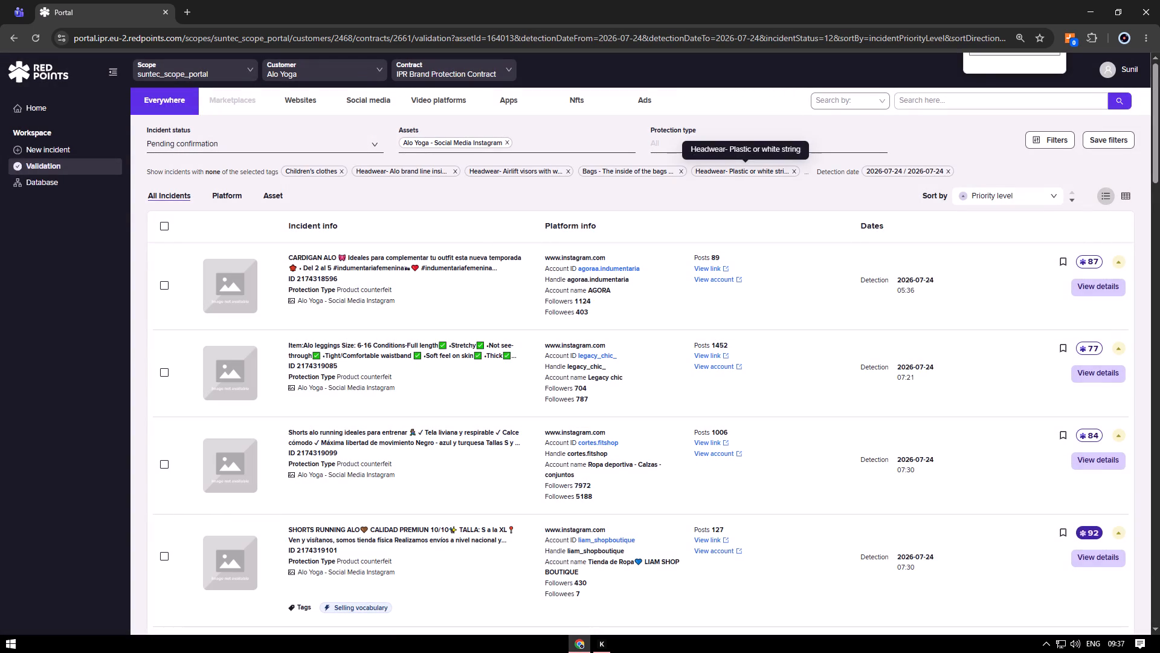
# Set the incident filters to show only incidents with images.
pyautogui.click(1054, 141)
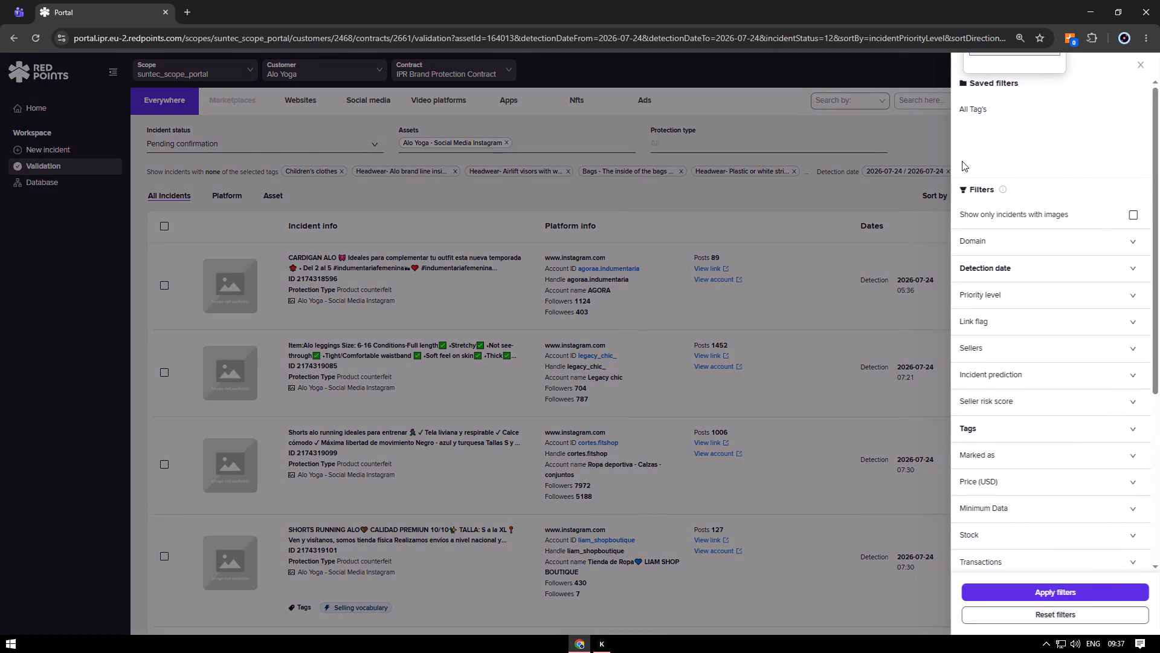
pyautogui.click(1138, 214)
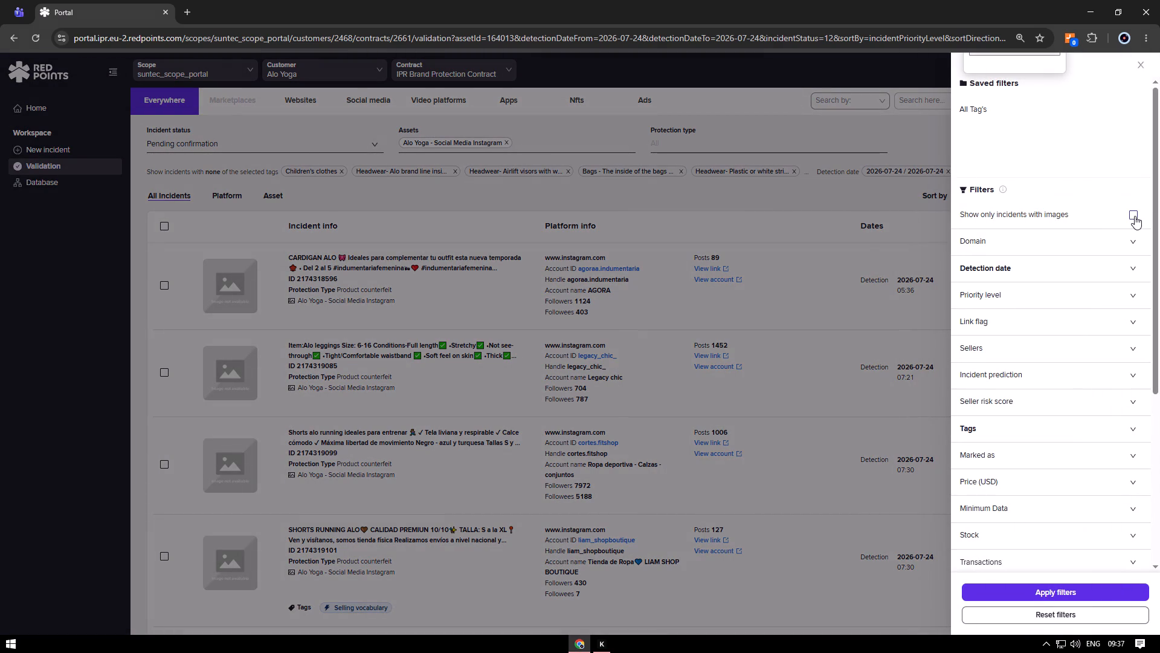
pyautogui.click(1135, 216)
# Clear the detection date range in the filters and open the calendar for its start date.
pyautogui.click(1125, 264)
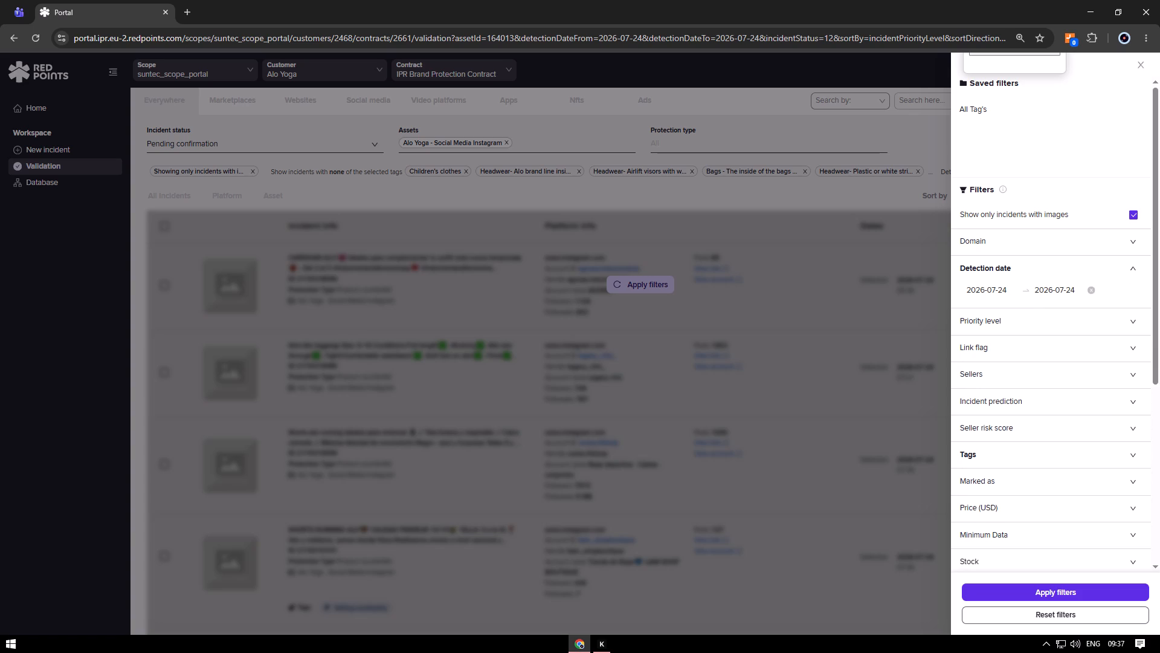
pyautogui.click(1092, 289)
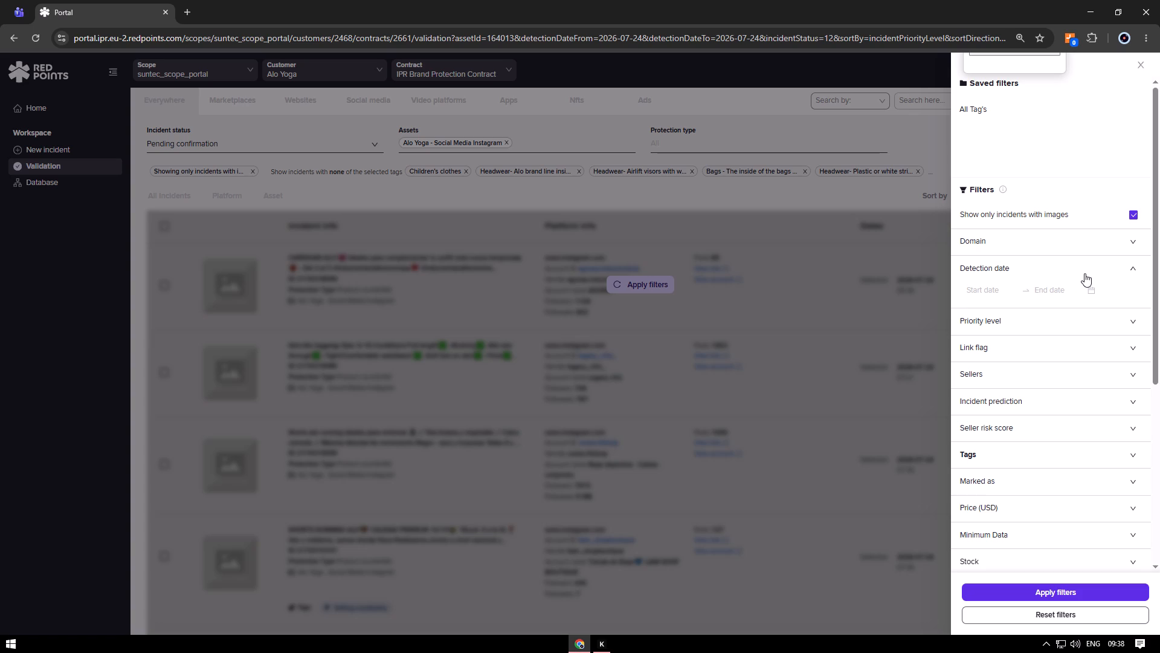
pyautogui.click(993, 293)
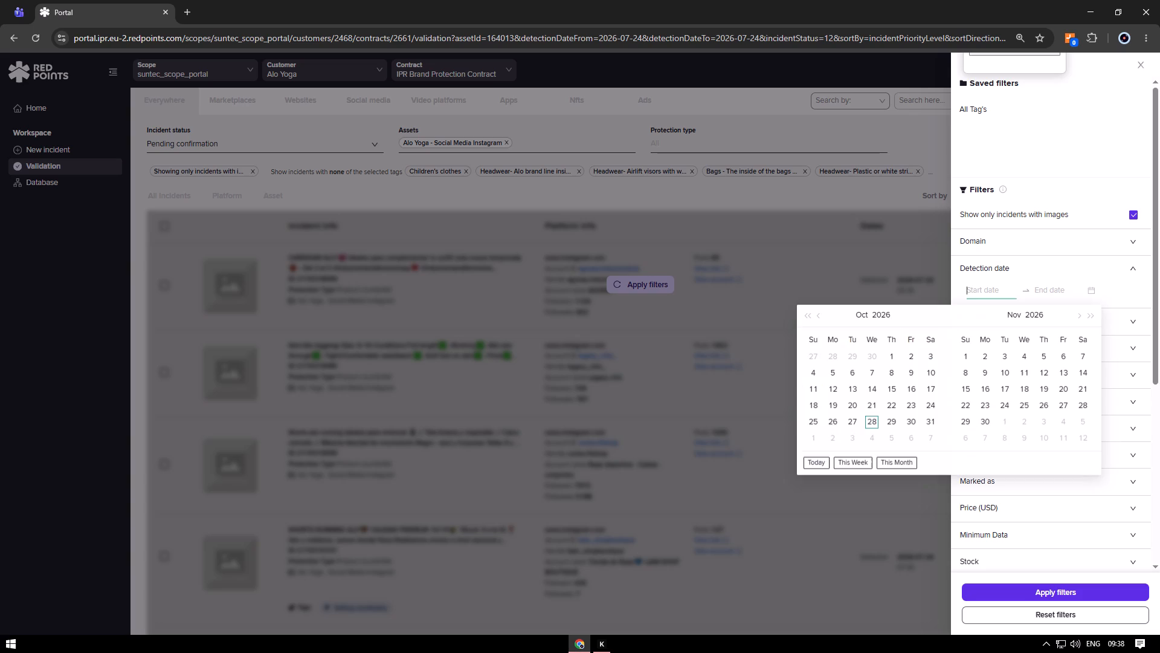
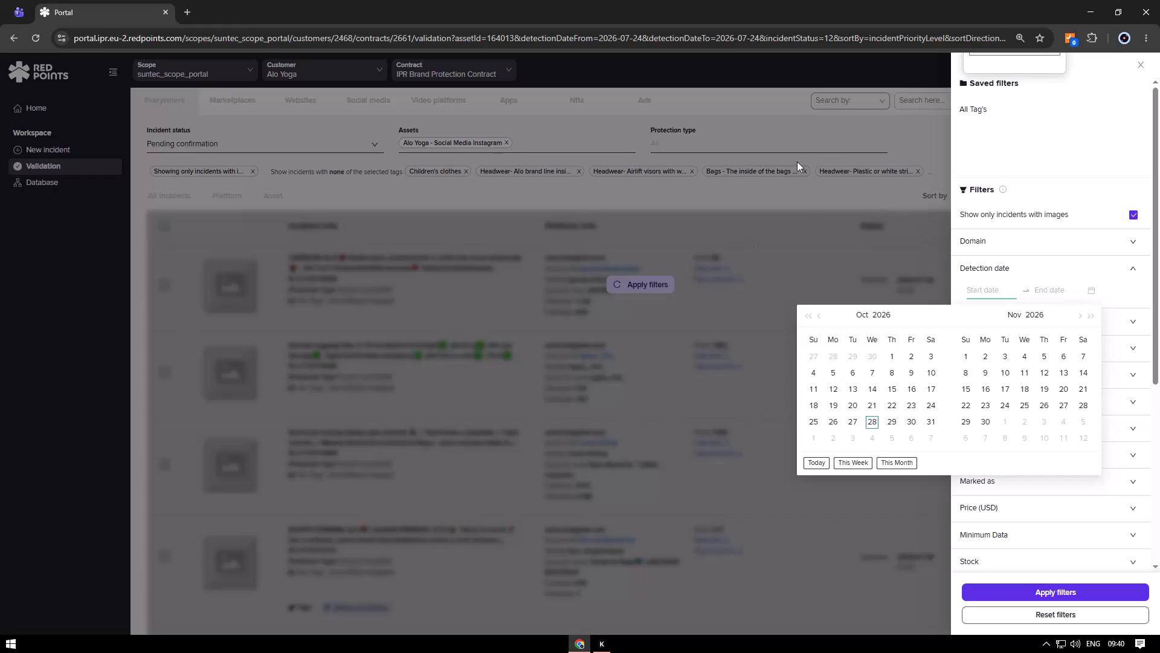
# Set the start of the detection date range to 2026-09-01.
pyautogui.scroll(1, 858, 161)
pyautogui.click(816, 313)
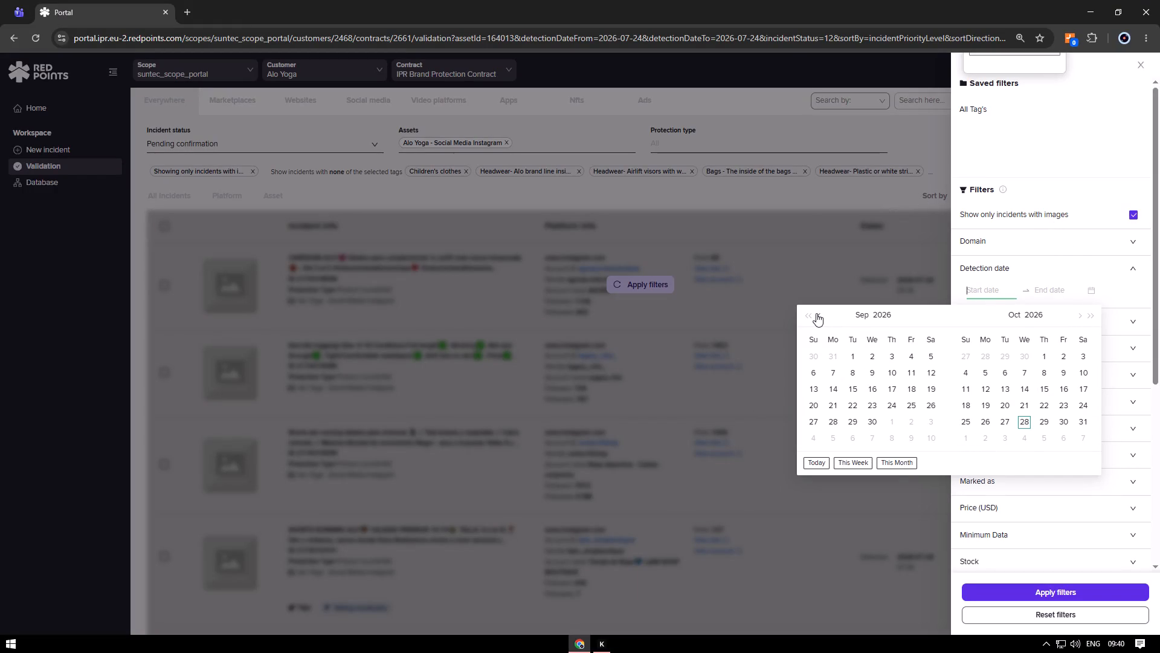
pyautogui.click(855, 357)
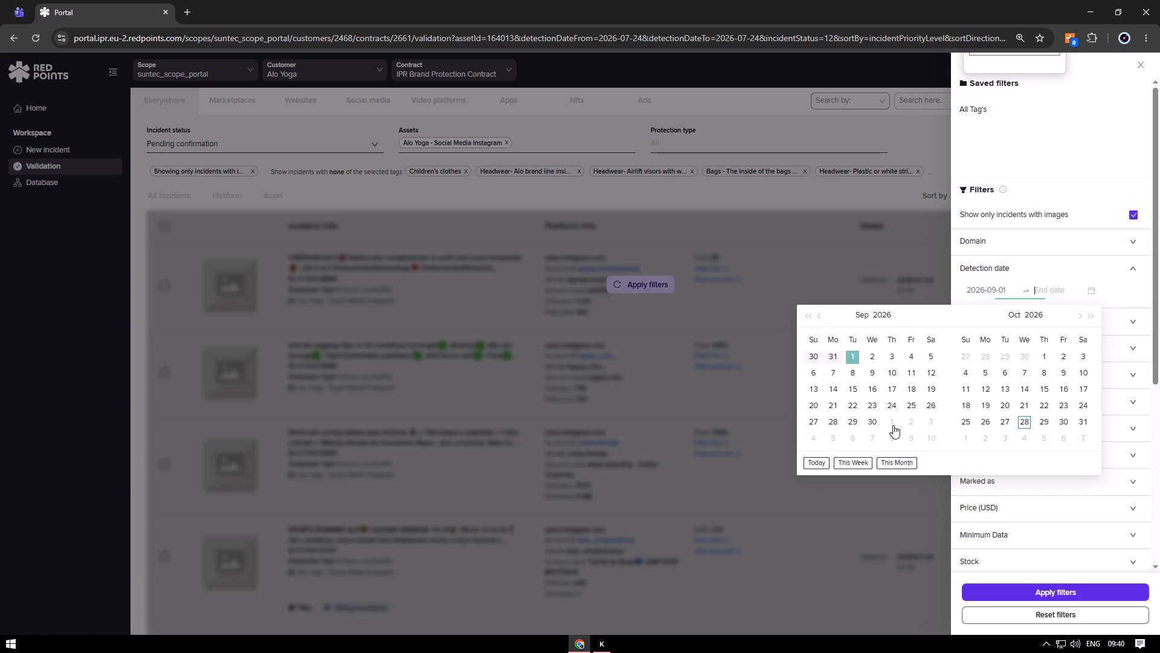
# Set the end of the detection date range to 2026-09-30 and apply the filters to the incident list.
pyautogui.click(875, 418)
pyautogui.click(1055, 586)
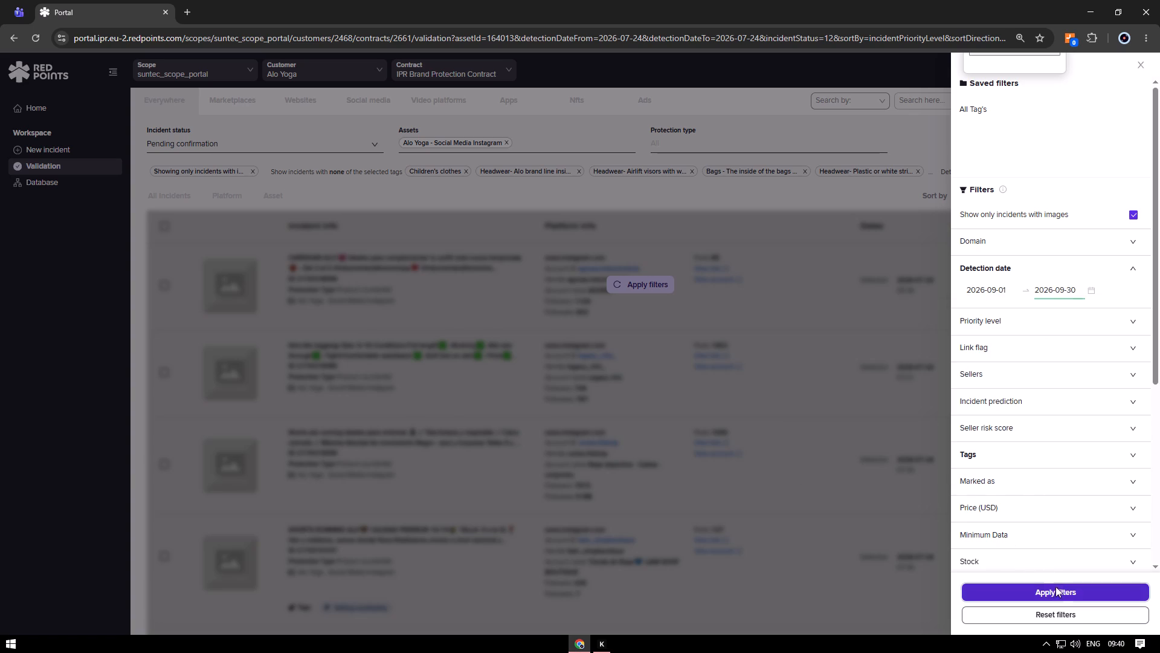
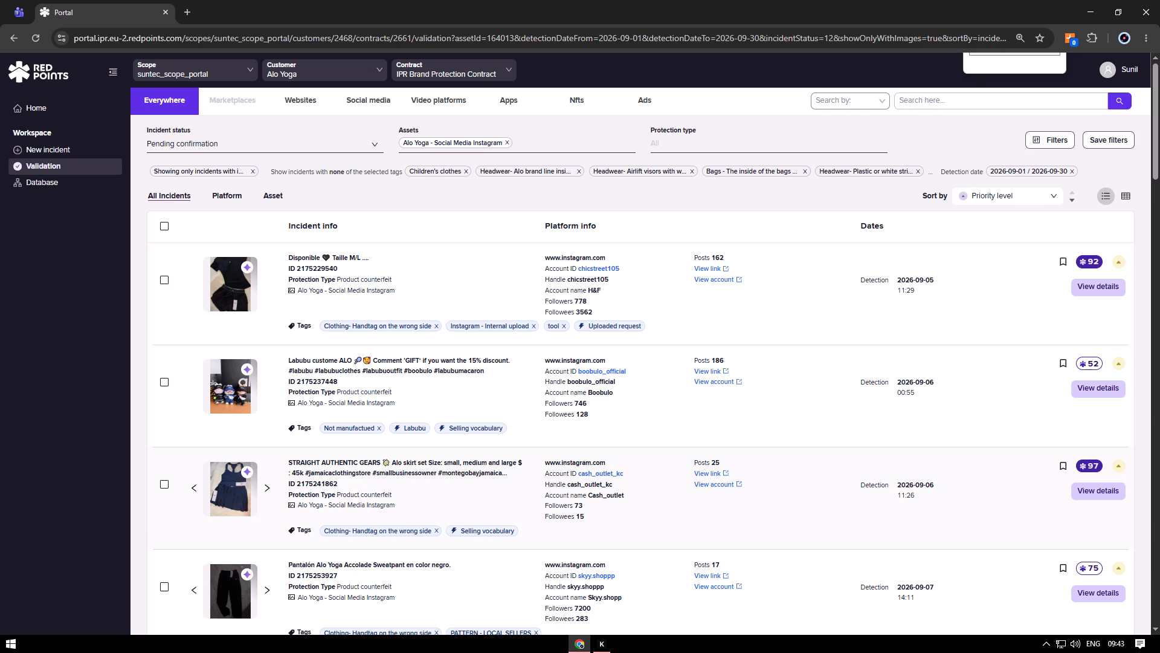
# Open the Alo FB US - Marketplace & Facebook (worksheet) spreadsheet in a new browser tab.
pyautogui.hotkey('ctrl', 't')
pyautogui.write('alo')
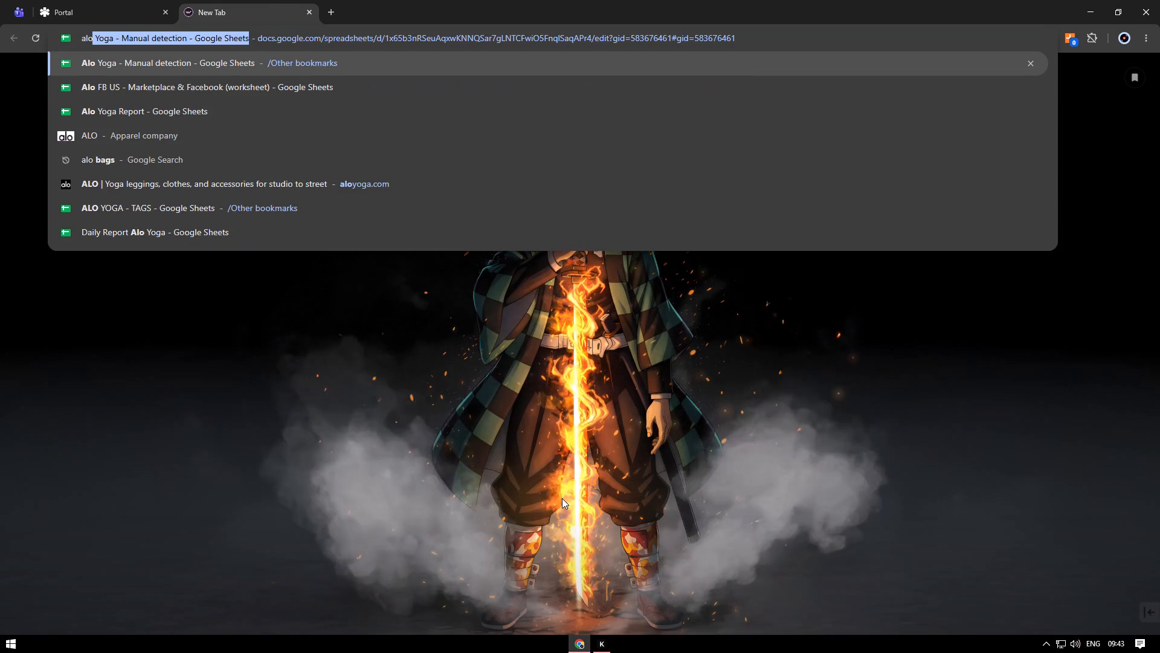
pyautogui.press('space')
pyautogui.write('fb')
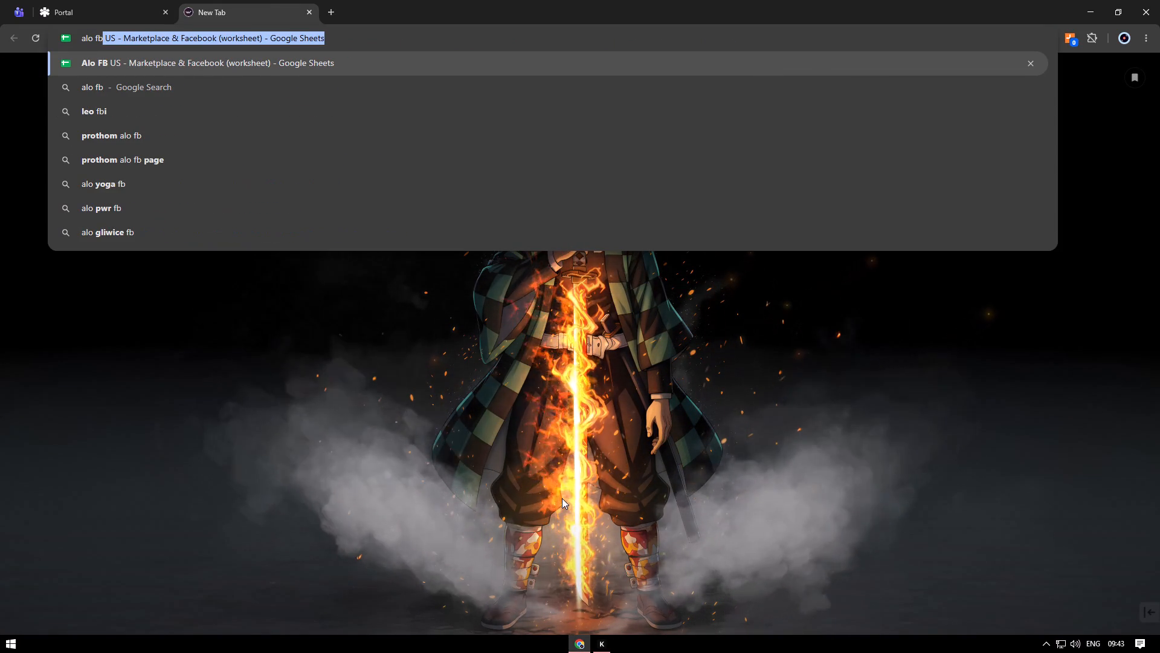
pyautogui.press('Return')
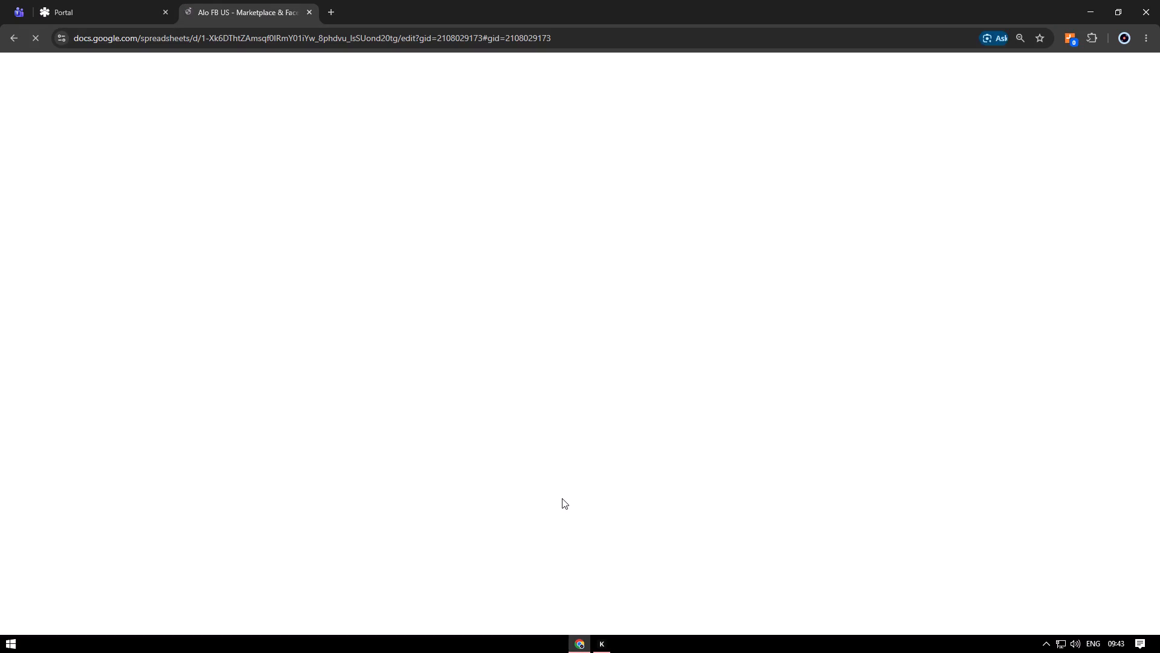
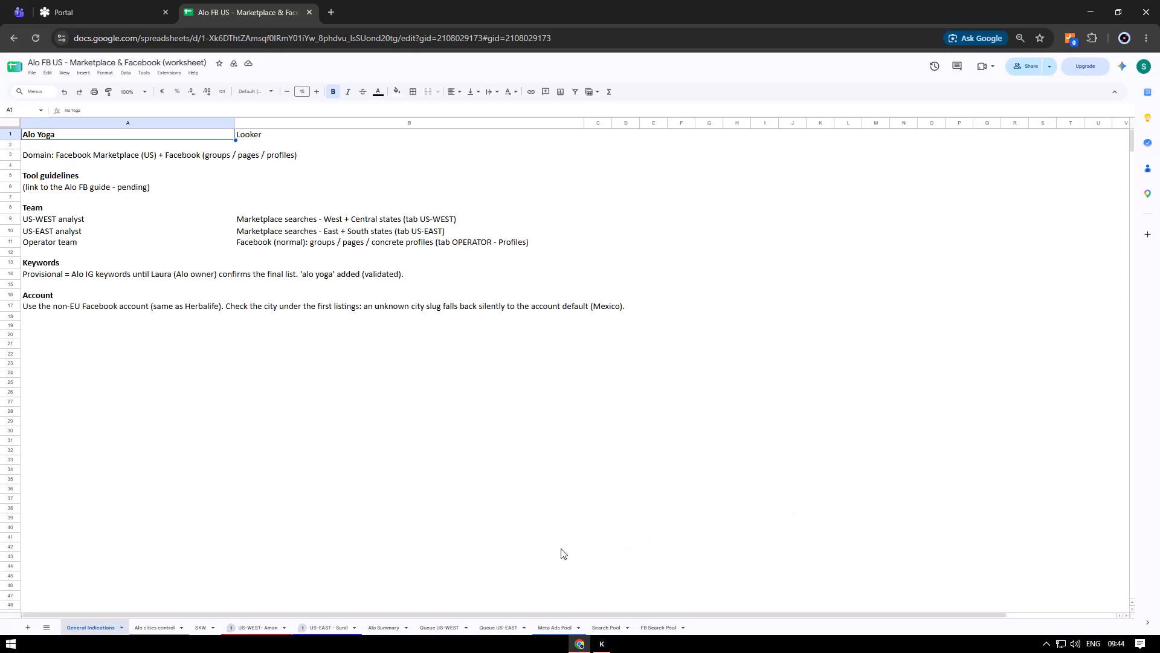
# Remove the filter from the US-EAST analyst sheet in the Alo FB US worksheet.
pyautogui.click(336, 628)
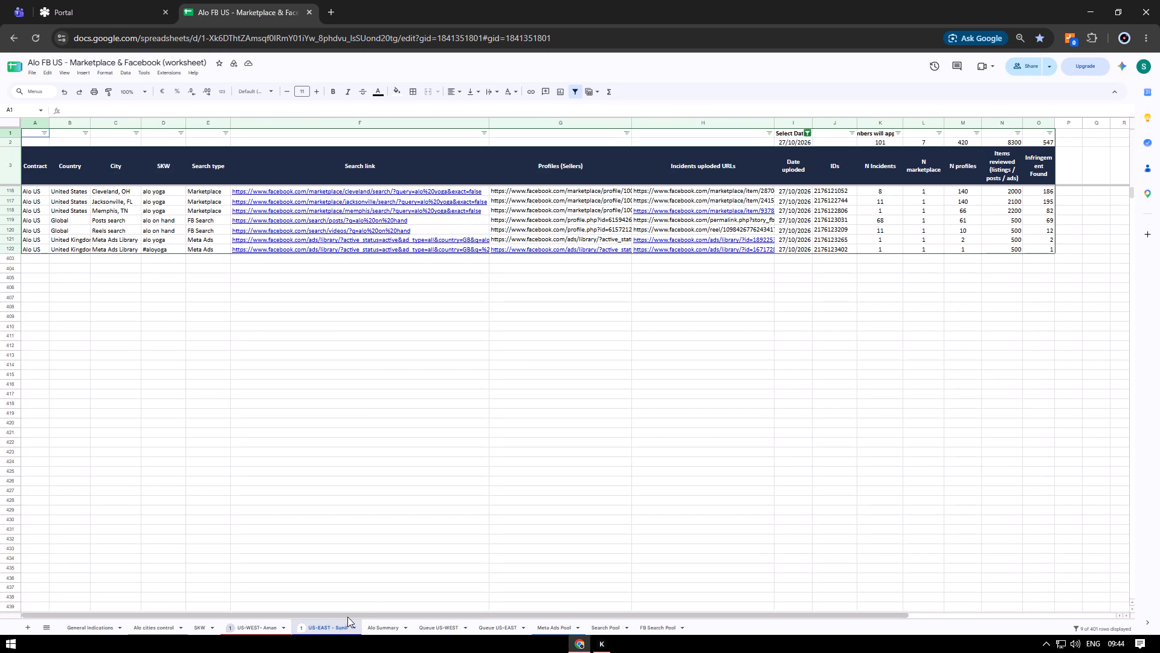
pyautogui.click(572, 91)
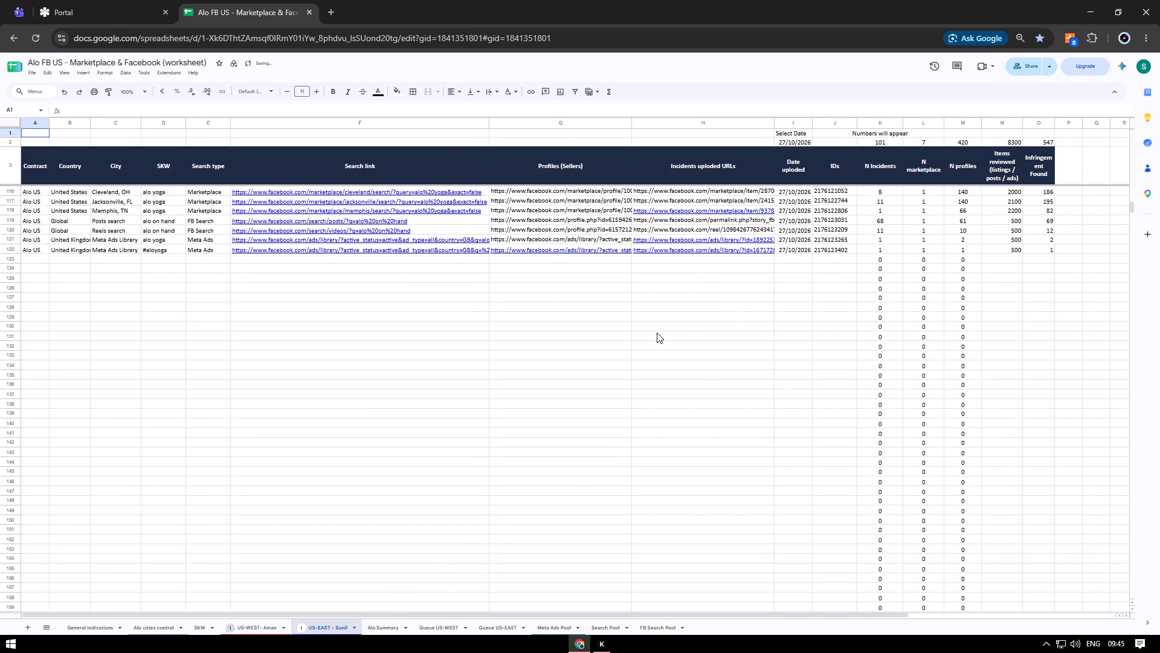
# Review the logged Alo US searches on the US-EAST sheet, checking search links, upload dates and incident counts around the latest entries.
pyautogui.scroll(5, 651, 329)
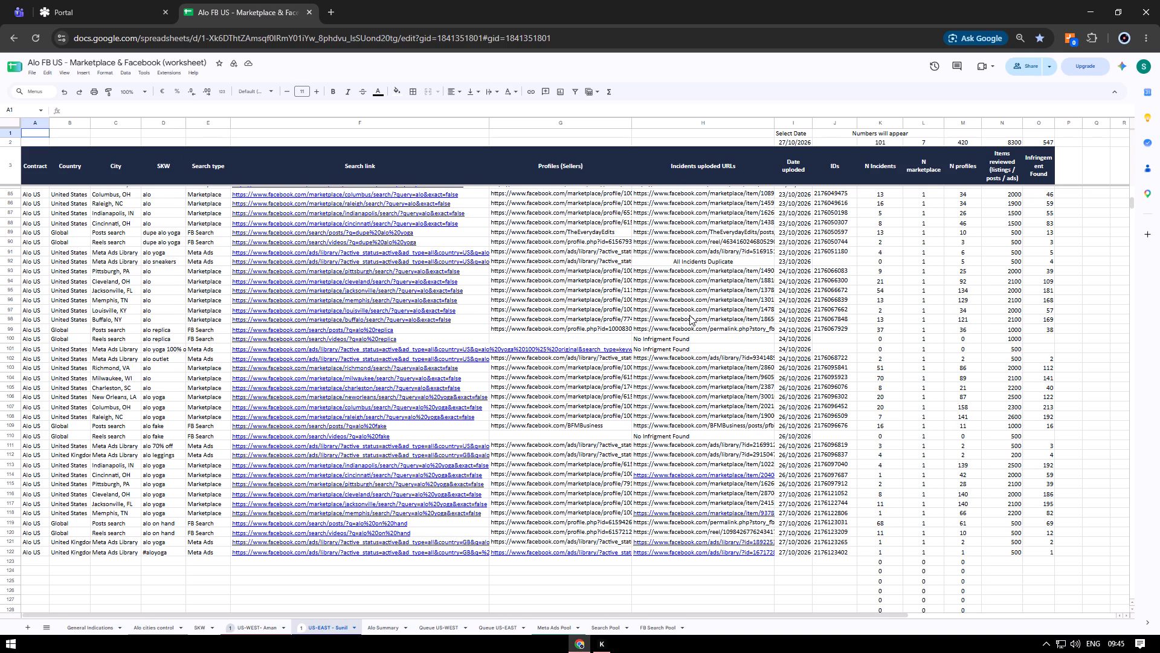
pyautogui.scroll(-5, 555, 323)
pyautogui.scroll(7, 451, 376)
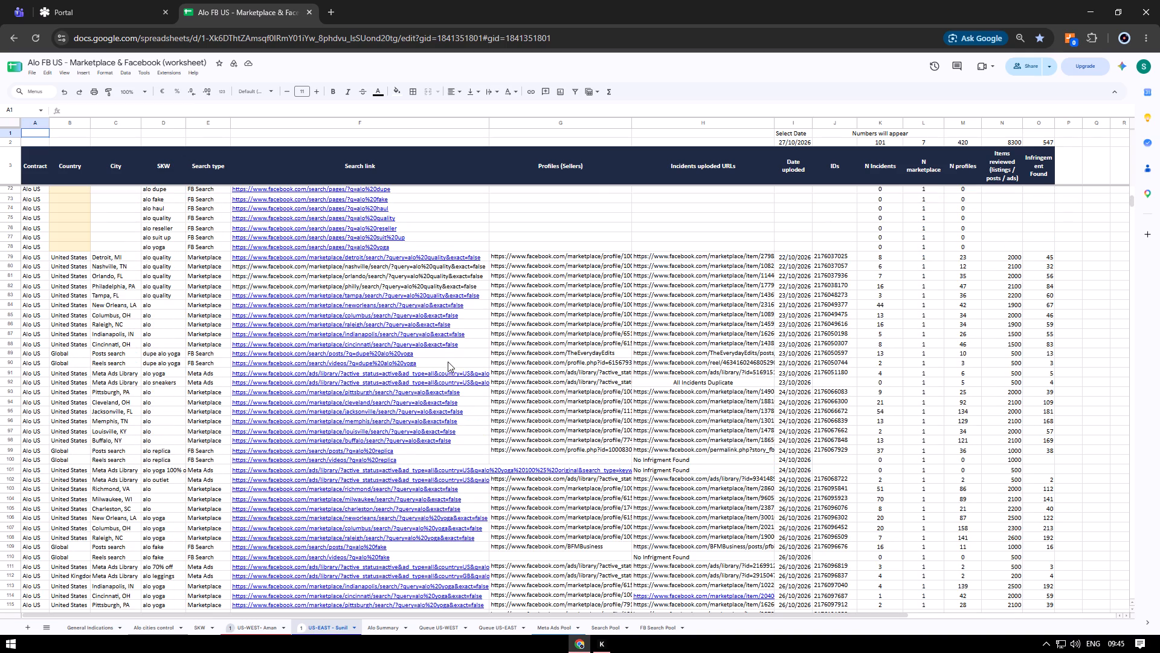
pyautogui.scroll(-3, 445, 366)
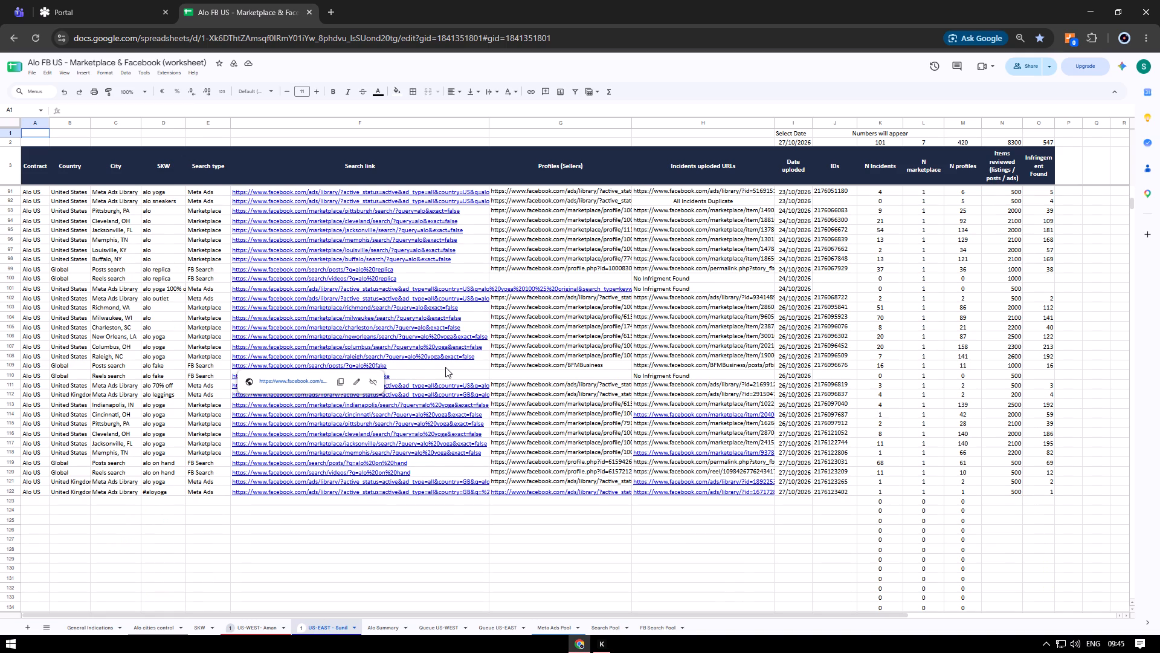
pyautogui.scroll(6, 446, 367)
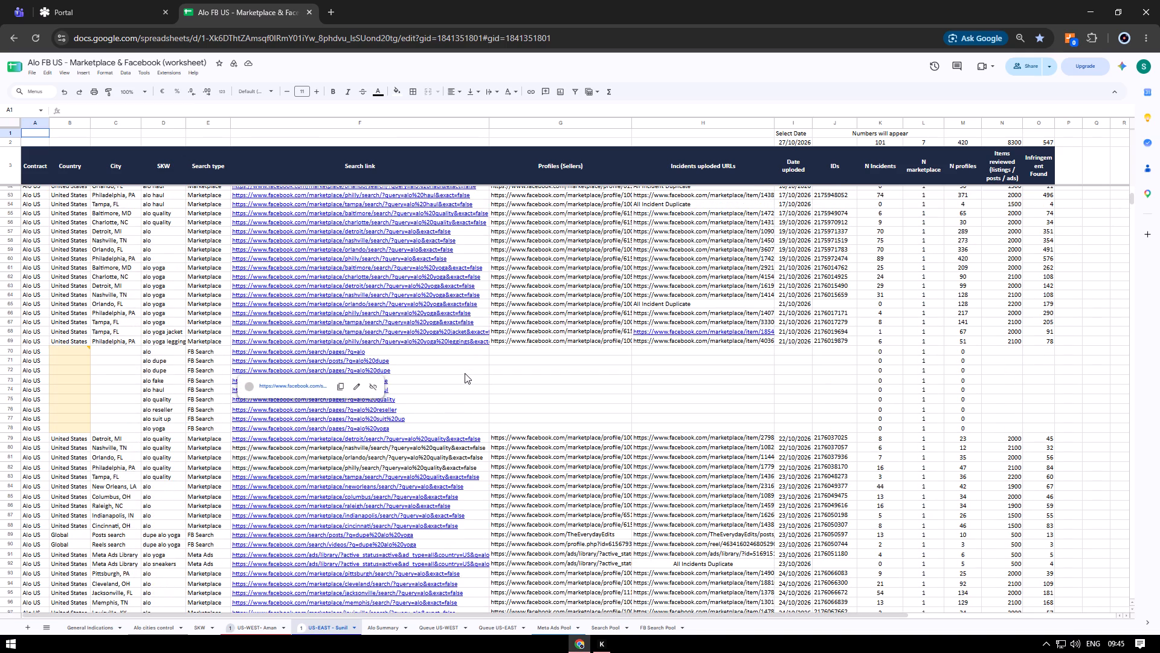
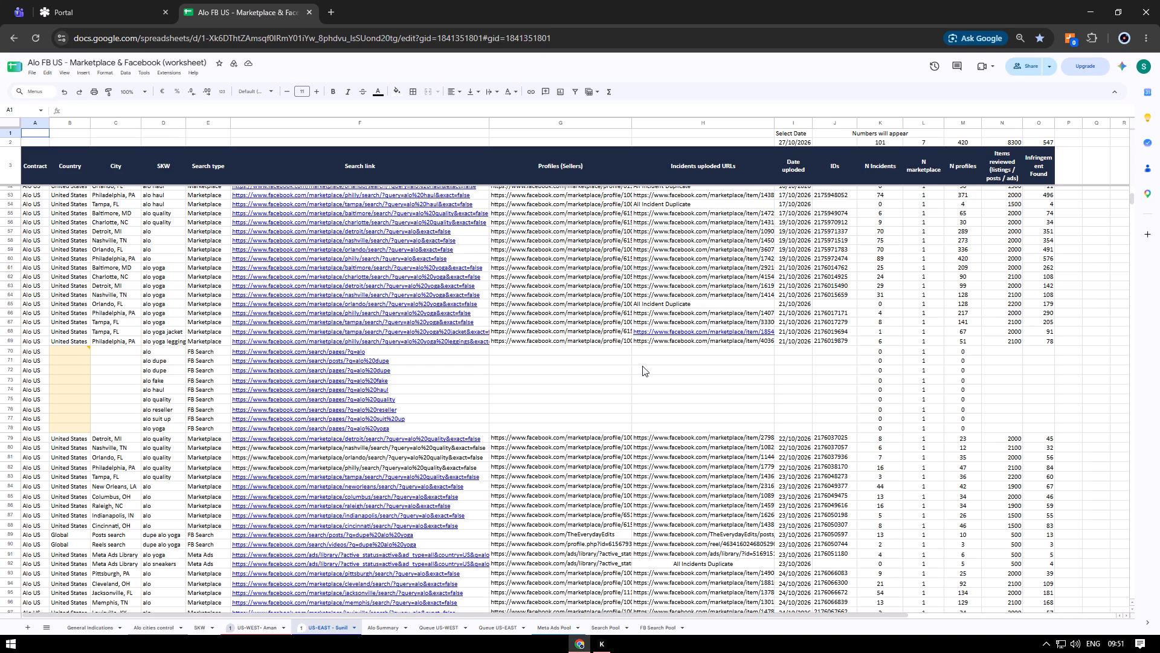
# Copy the Facebook pages search link for the keyword alo from row 70 of the US-EAST sheet.
pyautogui.scroll(1, 642, 366)
pyautogui.click(402, 412)
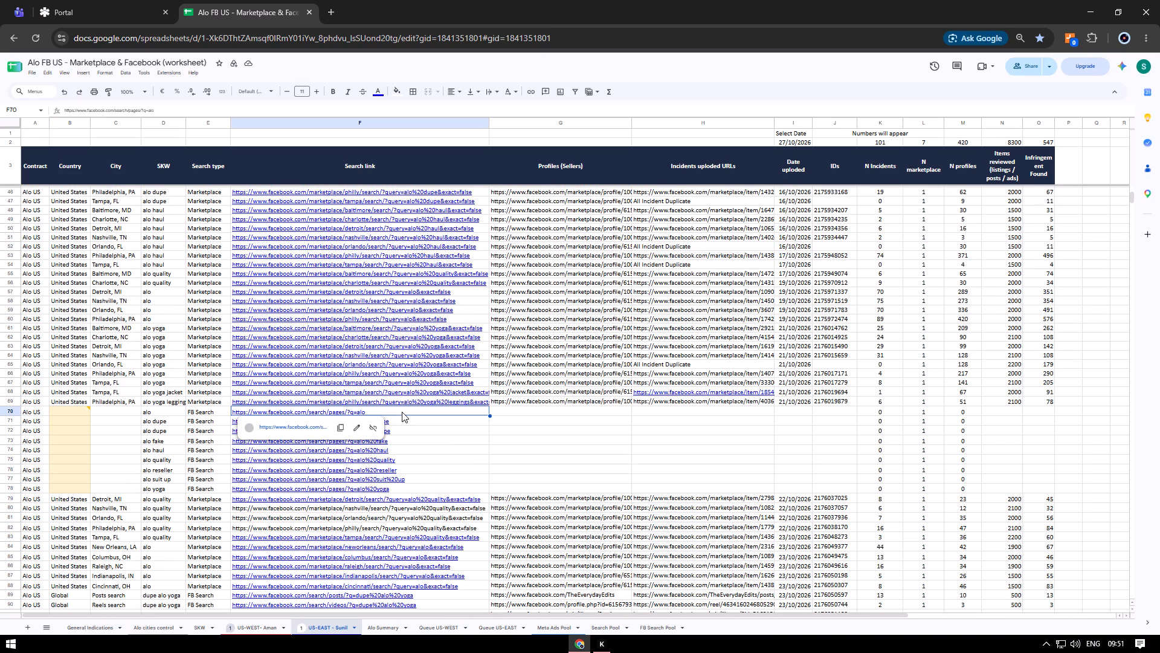
pyautogui.hotkey('ctrl', 'c')
pyautogui.hotkey('ctrl', 'c')
pyautogui.hotkey('ctrl', 'c')
pyautogui.hotkey('ctrl', 'c')
pyautogui.hotkey('ctrl', 'c')
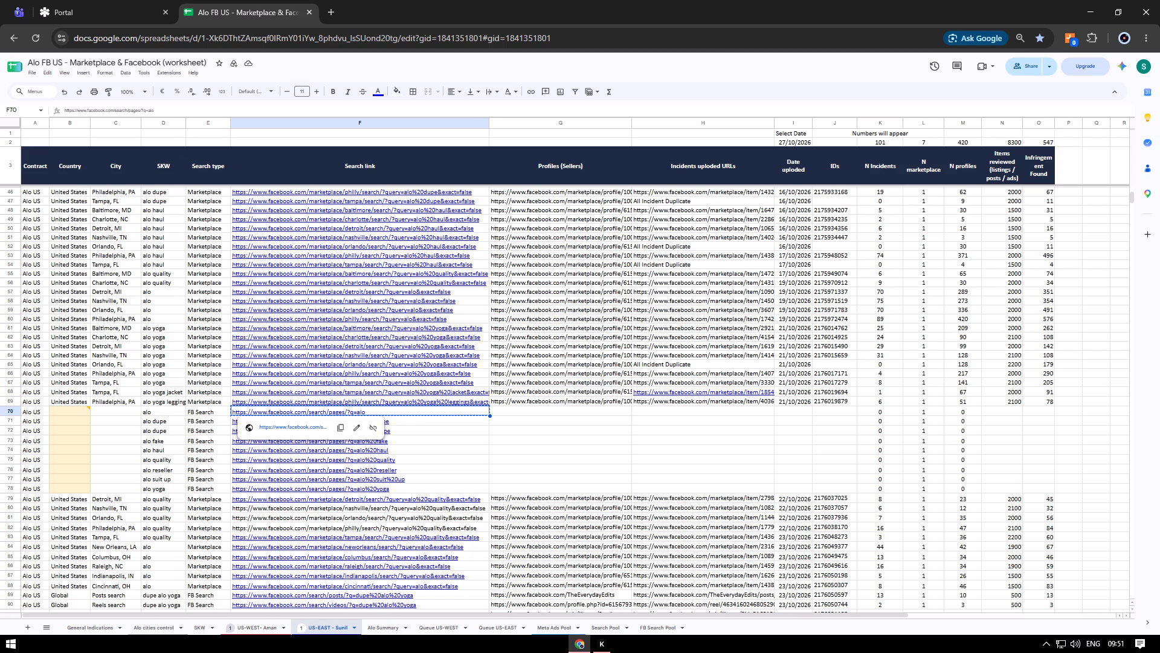
# Open the Facebook Tool runner and set what to scrape to Profiles / Pages (Facebook).
pyautogui.hotkey('ctrl', 'd')
pyautogui.hotkey('shift', 'Tab')
pyautogui.press('Return')
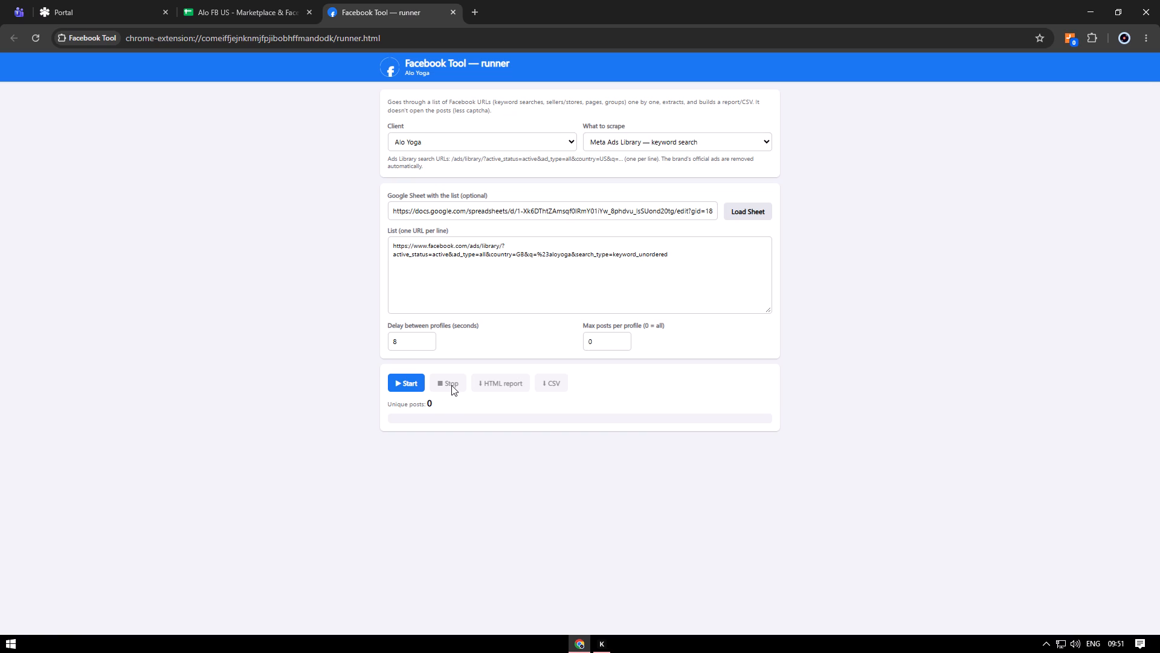
pyautogui.click(701, 138)
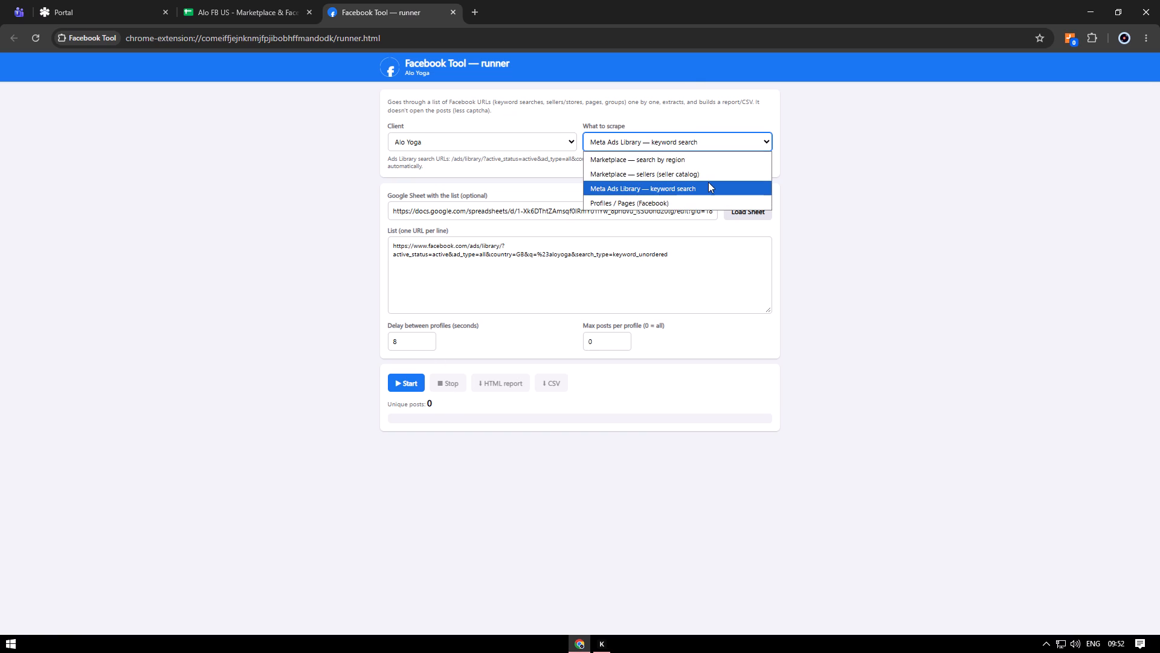
pyautogui.click(707, 201)
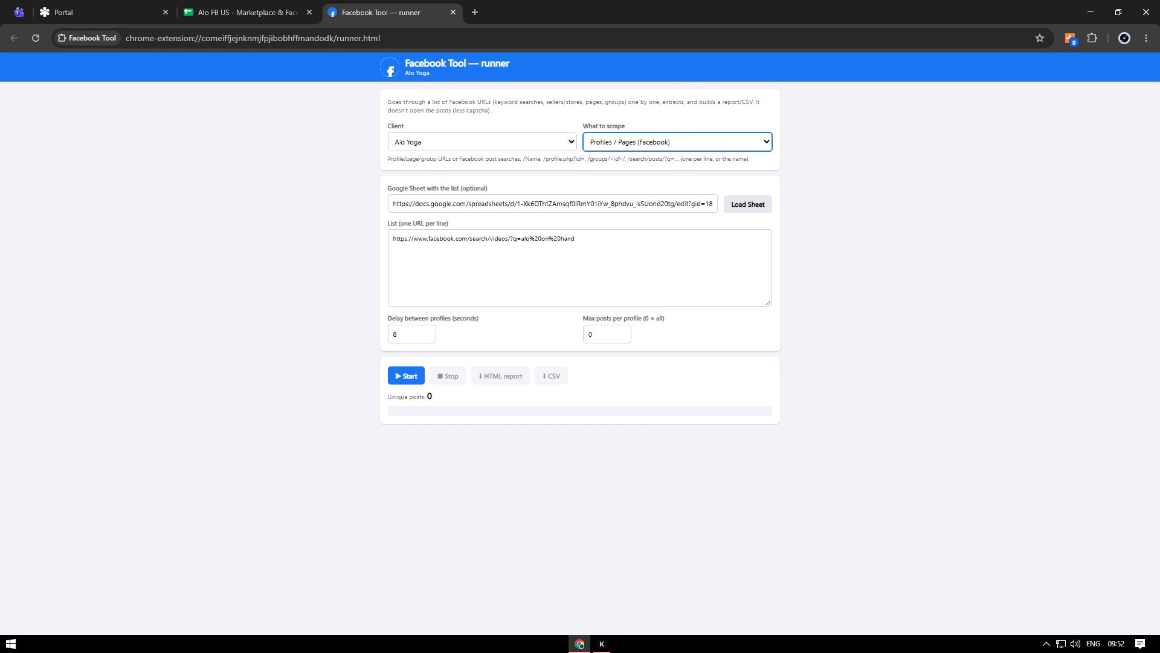
pyautogui.moveTo(675, 247); pyautogui.dragTo(337, 239)
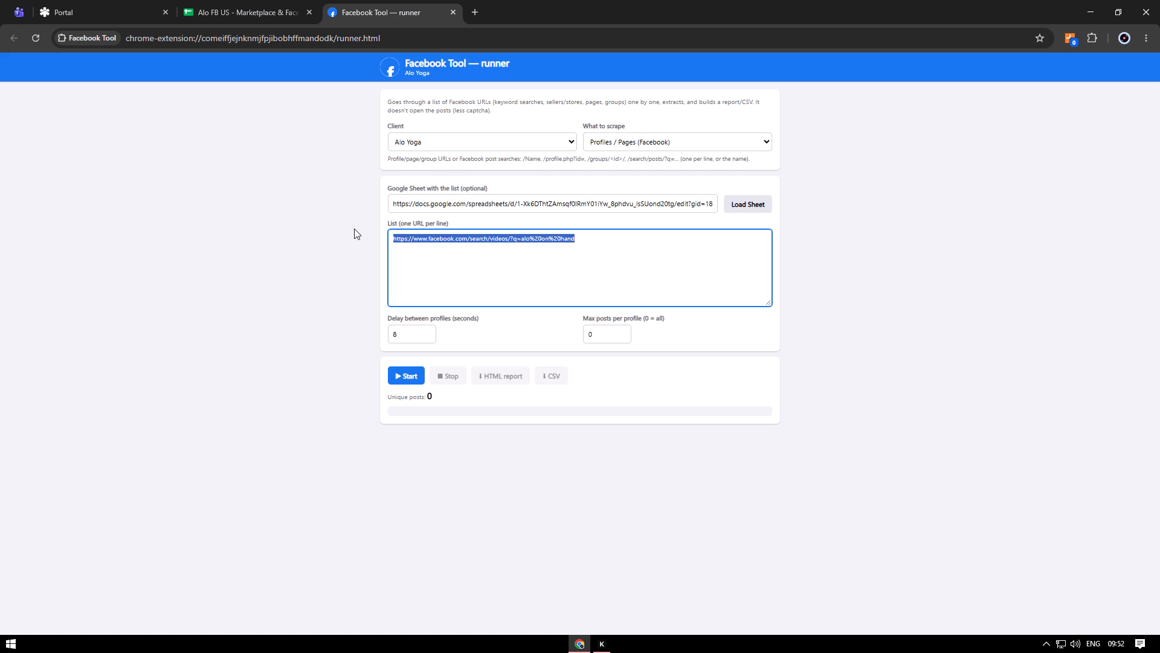
pyautogui.hotkey('ctrl', 'v')
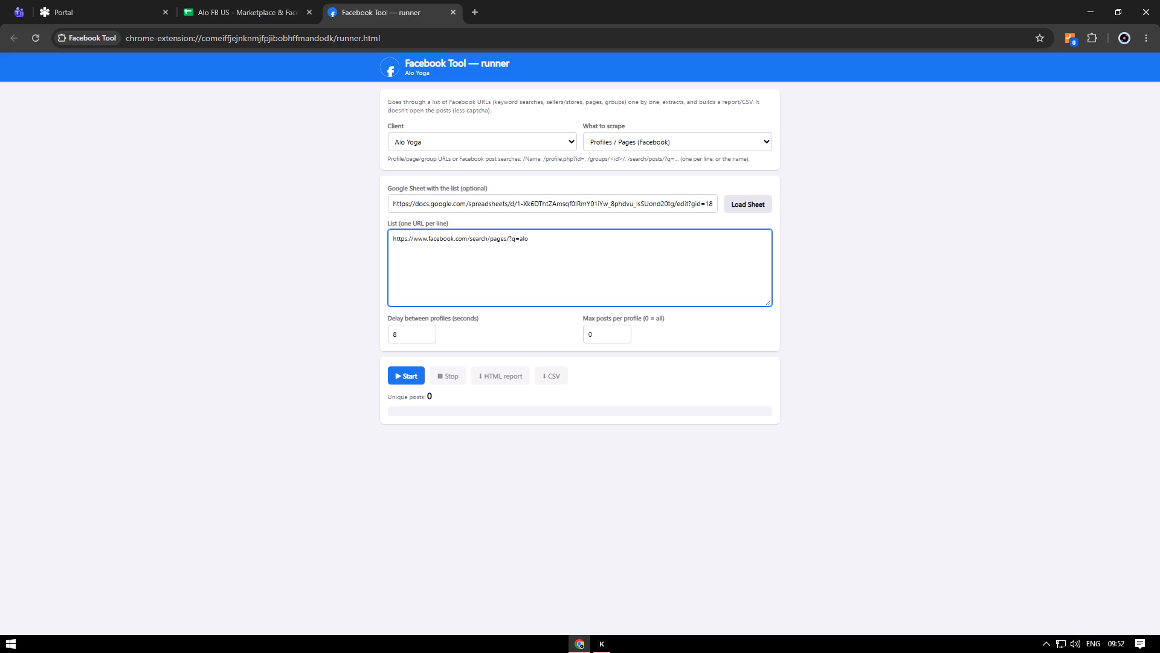
pyautogui.click(828, 283)
# Set the maximum posts per profile to 500 and start the scraping run.
pyautogui.moveTo(598, 336); pyautogui.dragTo(537, 339)
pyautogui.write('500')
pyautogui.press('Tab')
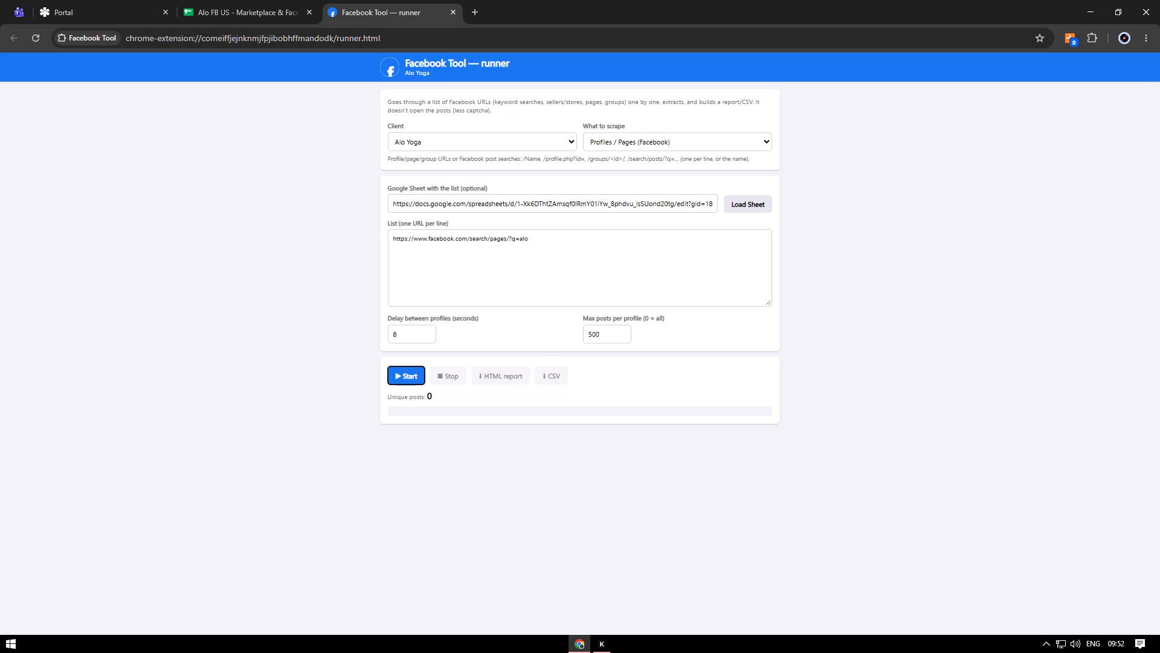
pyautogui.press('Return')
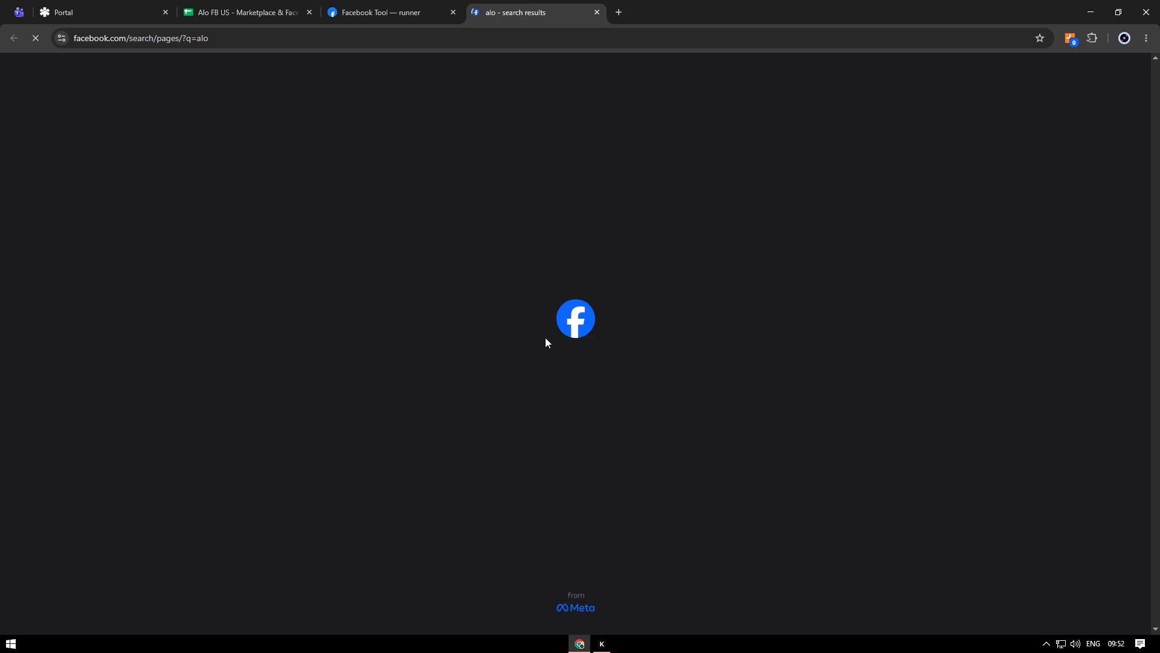
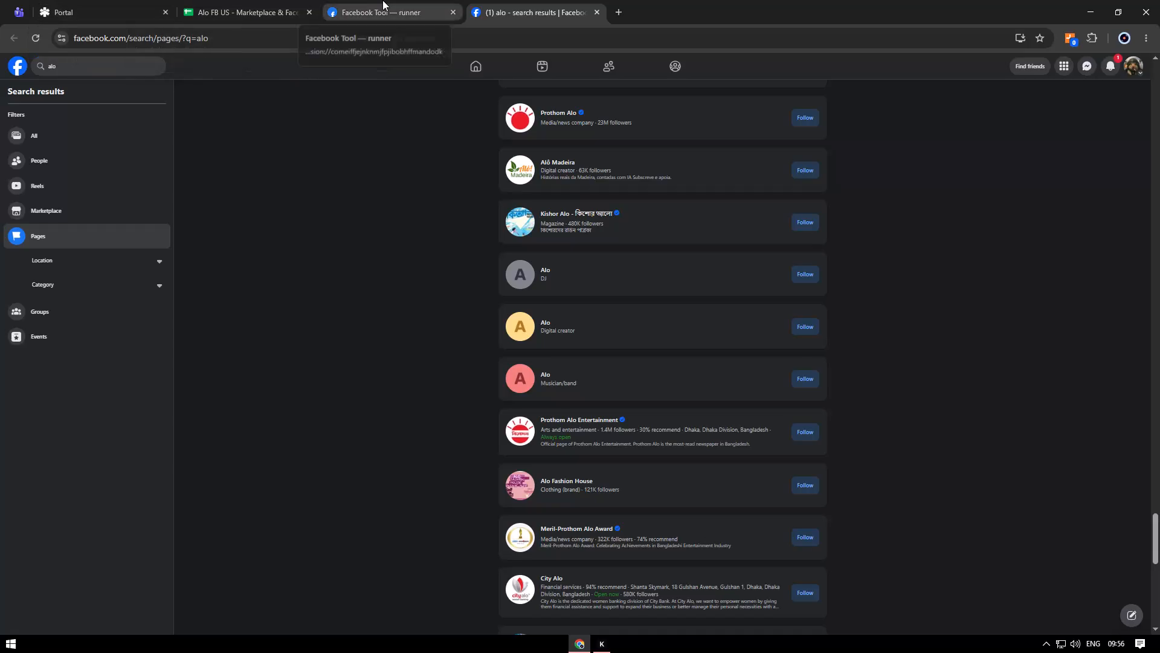
# Return to the Facebook Tool runner to check the run log of the Facebook pages search for alo.
pyautogui.click(384, 0)
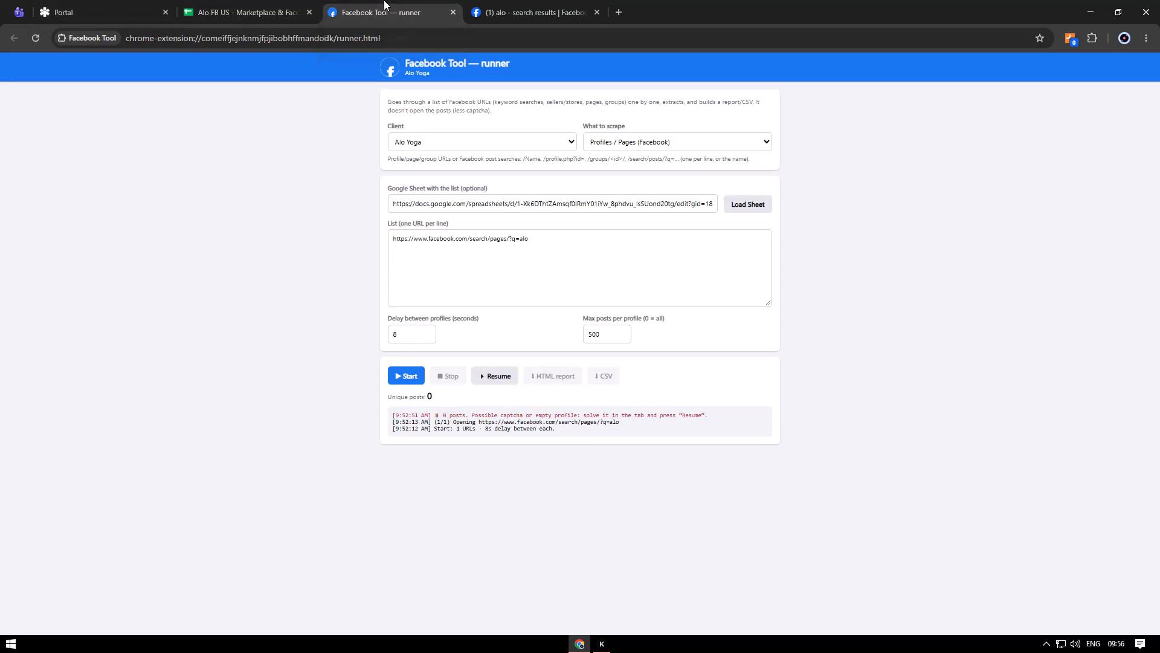
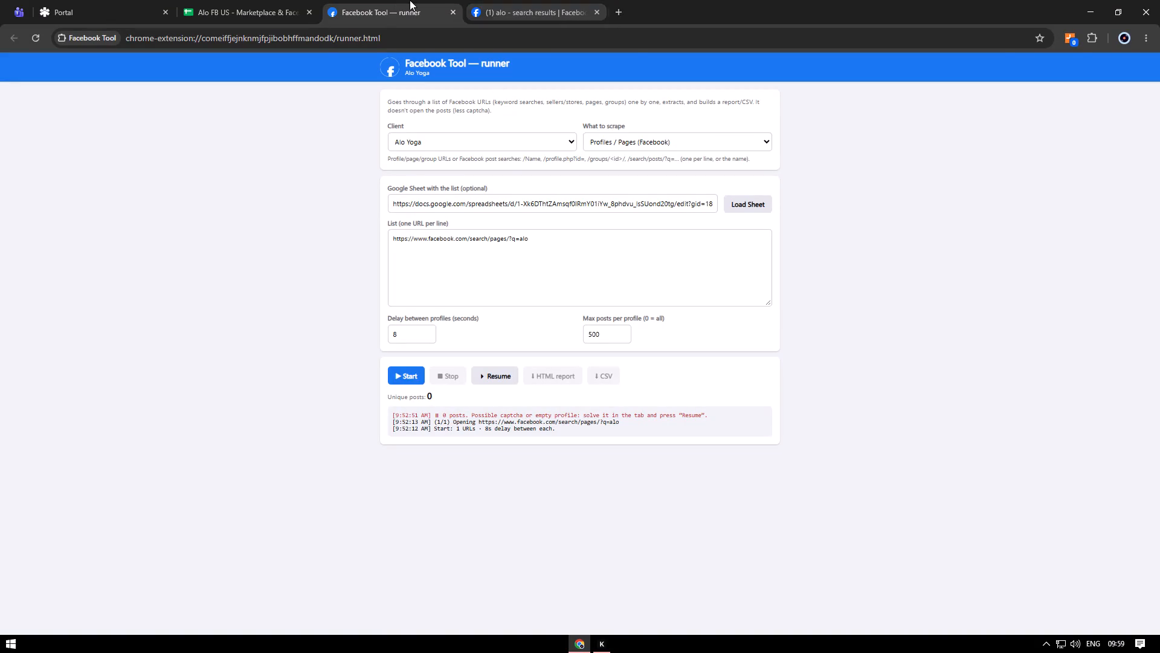
# Open the verified digital creator's page from the "alo" Facebook page results, check its posts for Alo Yoga products, and close it.
pyautogui.click(558, 0)
pyautogui.scroll(3, 744, 433)
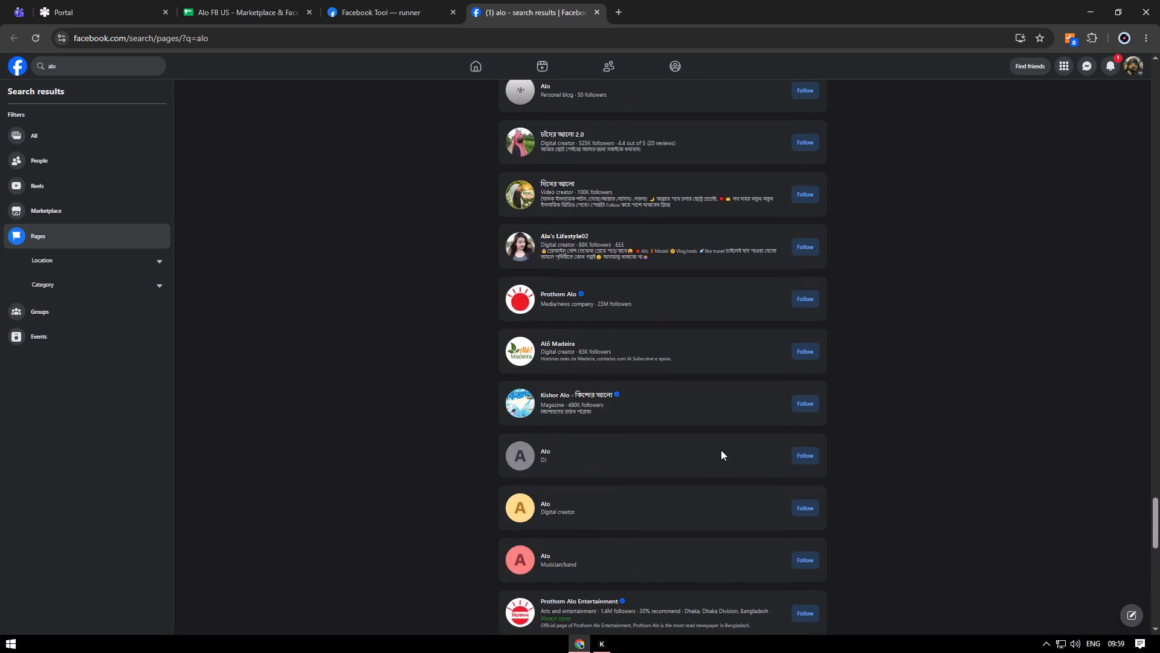
pyautogui.scroll(6, 706, 467)
pyautogui.middleClick(907, 448)
pyautogui.click(900, 412)
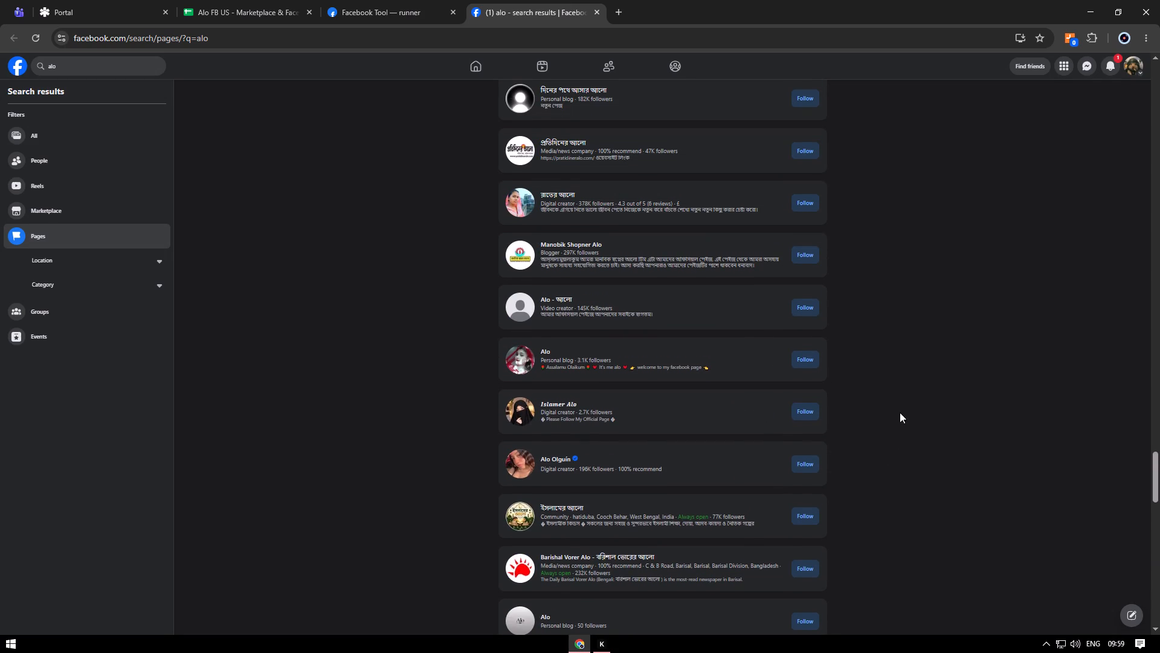
pyautogui.middleClick(549, 465)
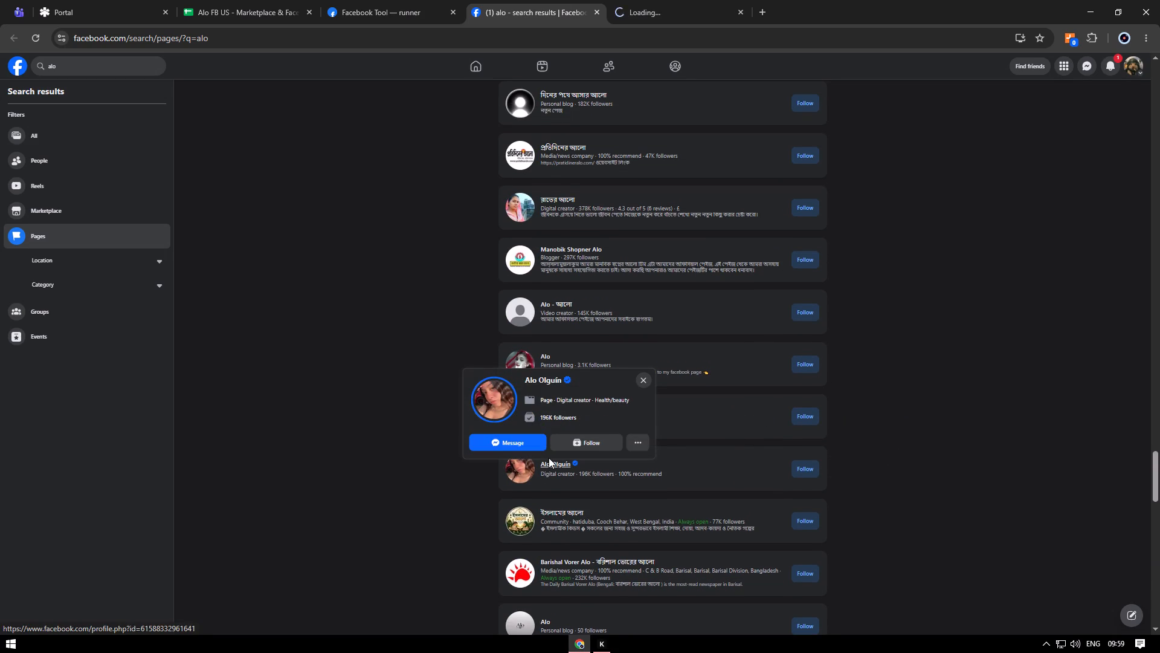
pyautogui.click(649, 0)
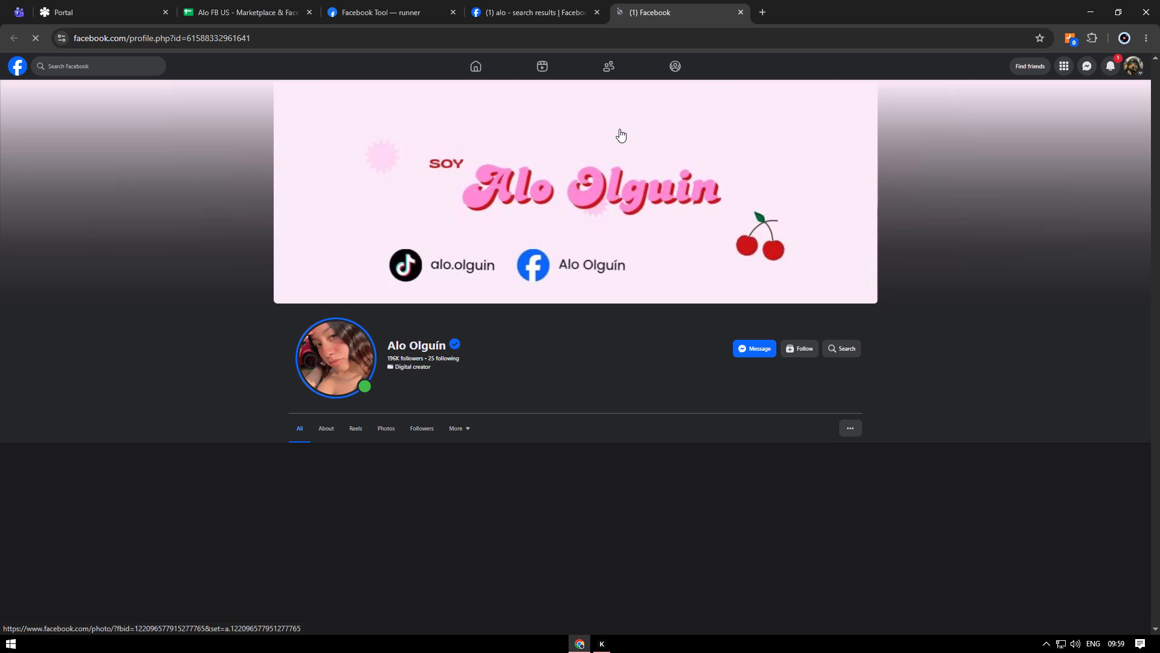
pyautogui.scroll(-5, 848, 286)
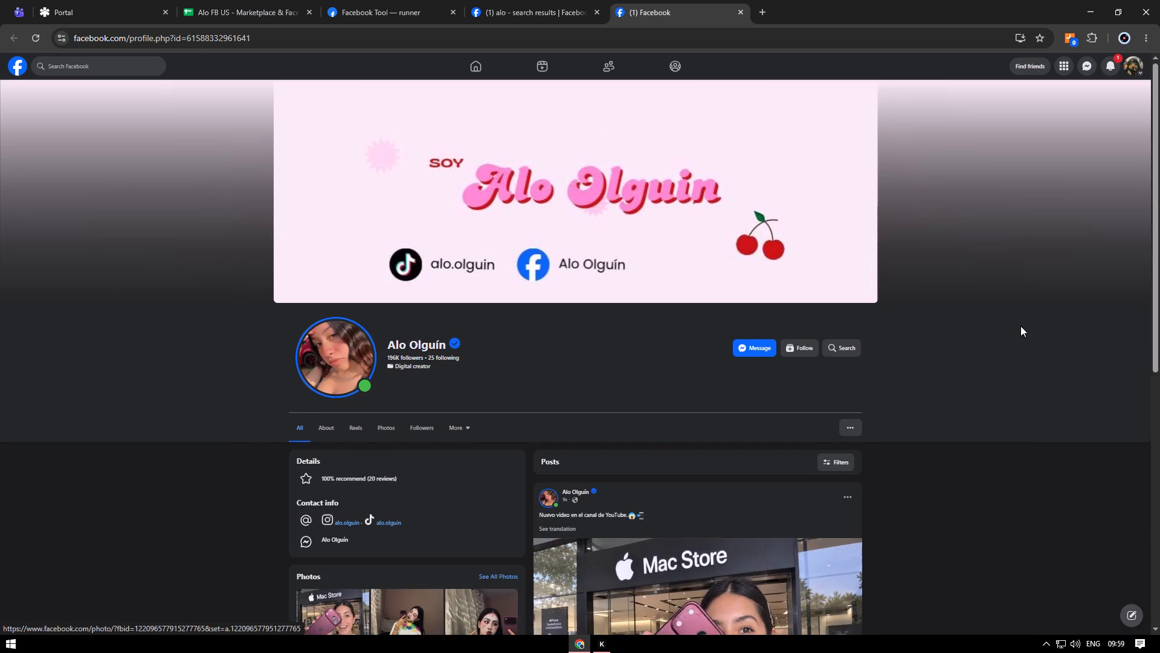
pyautogui.scroll(-9, 1033, 334)
pyautogui.scroll(-2, 999, 428)
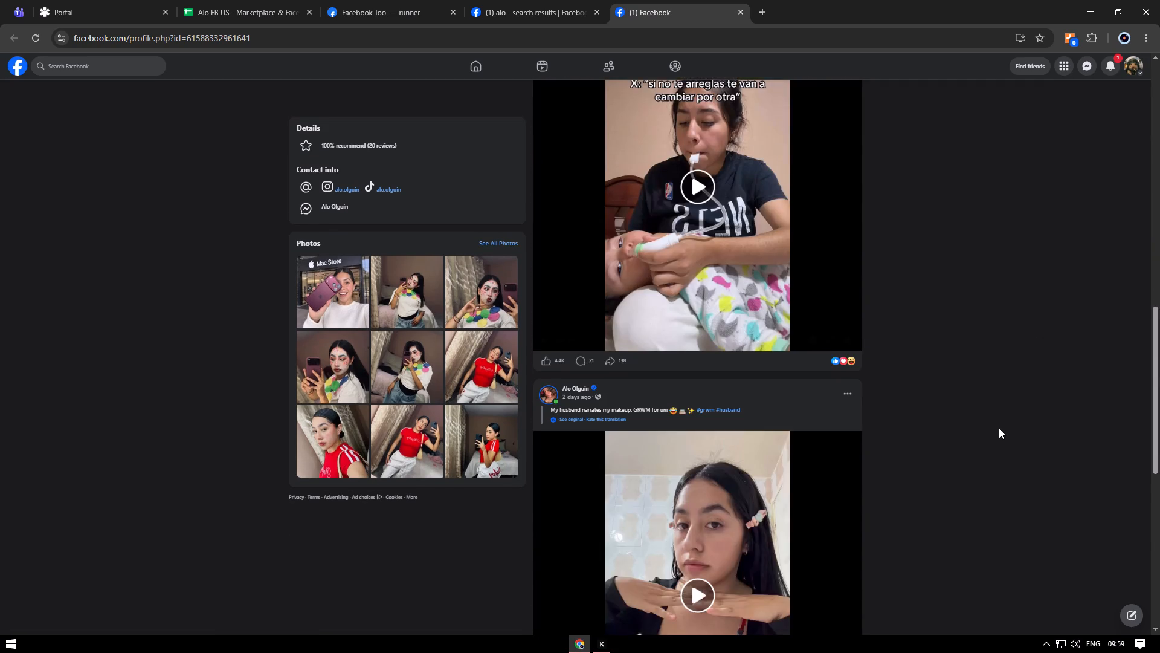
pyautogui.scroll(-2, 999, 428)
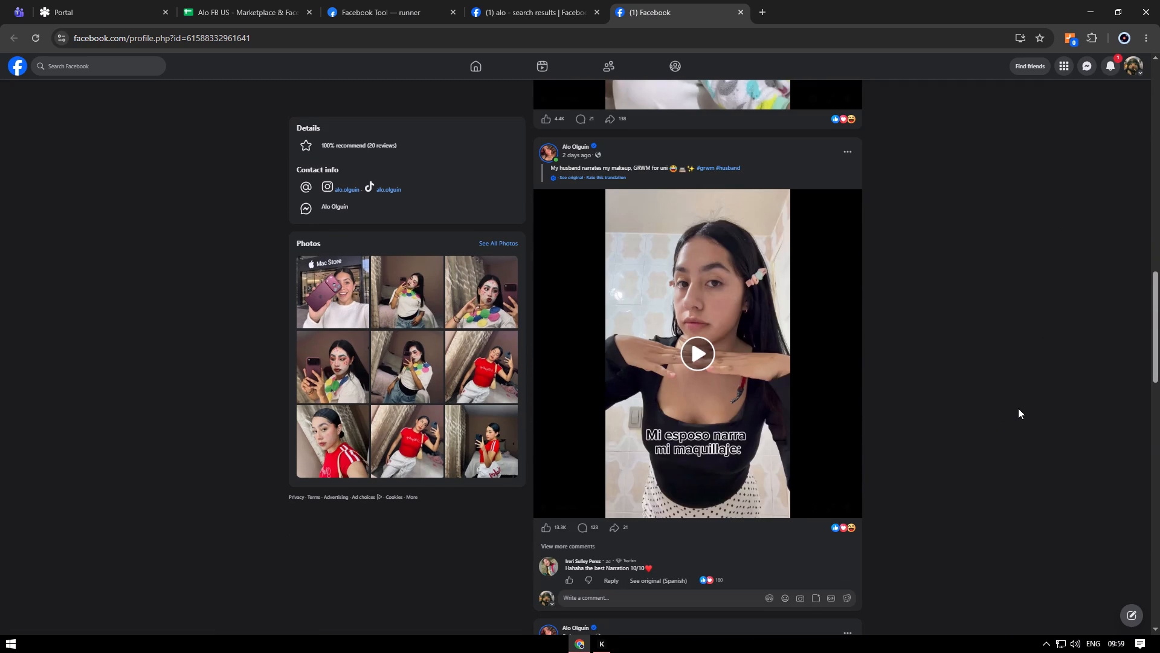
pyautogui.scroll(-9, 1018, 408)
pyautogui.scroll(-6, 965, 455)
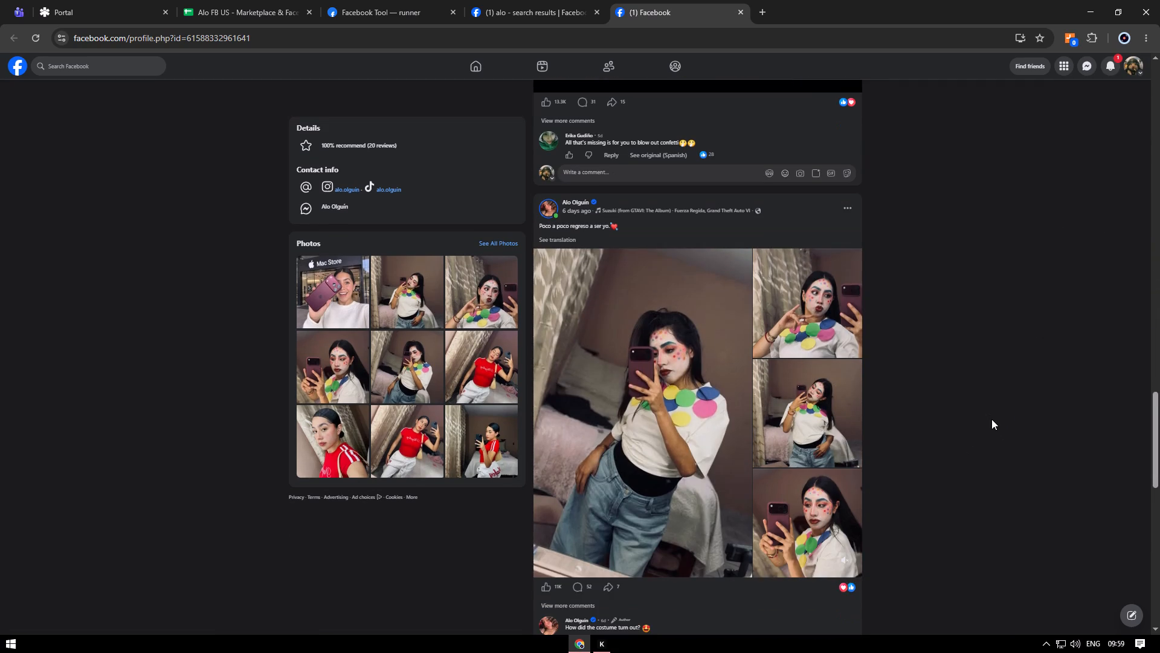
pyautogui.scroll(-7, 991, 419)
pyautogui.middleClick(939, 377)
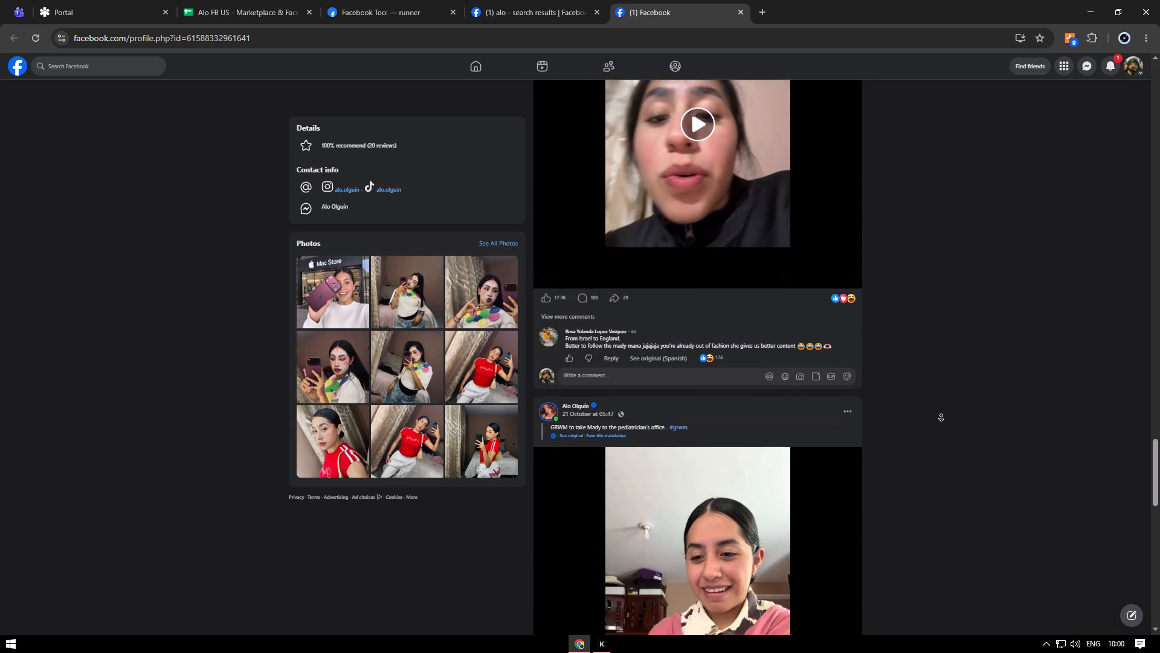
pyautogui.click(941, 415)
pyautogui.middleClick(656, 0)
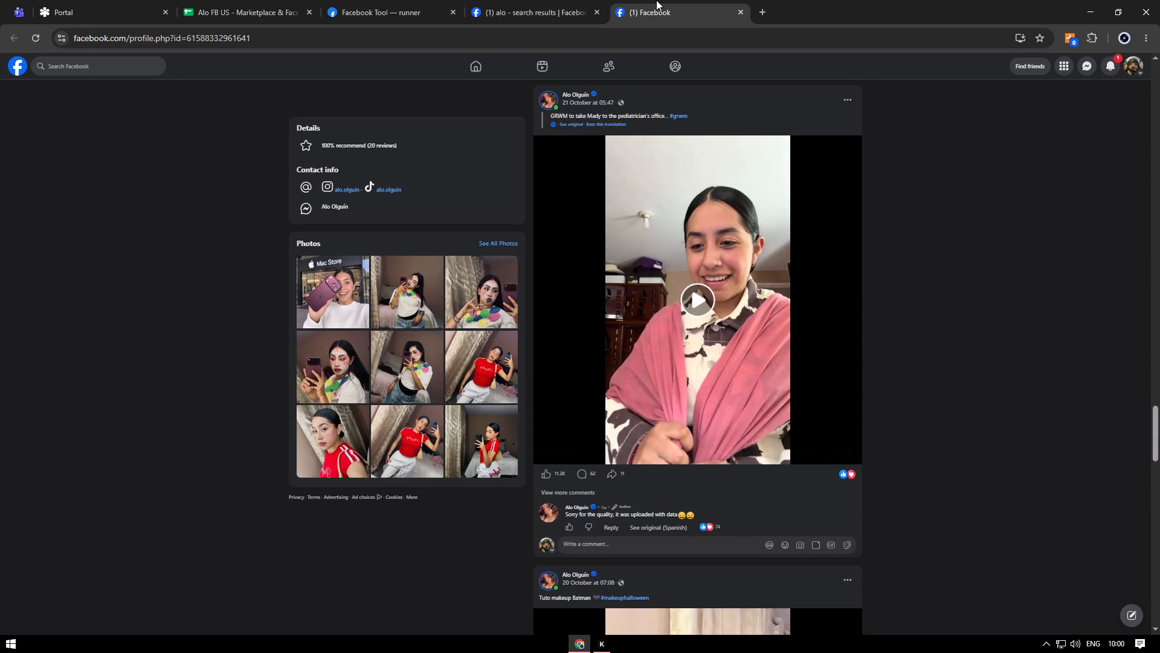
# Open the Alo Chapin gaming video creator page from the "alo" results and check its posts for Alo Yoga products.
pyautogui.middleClick(916, 538)
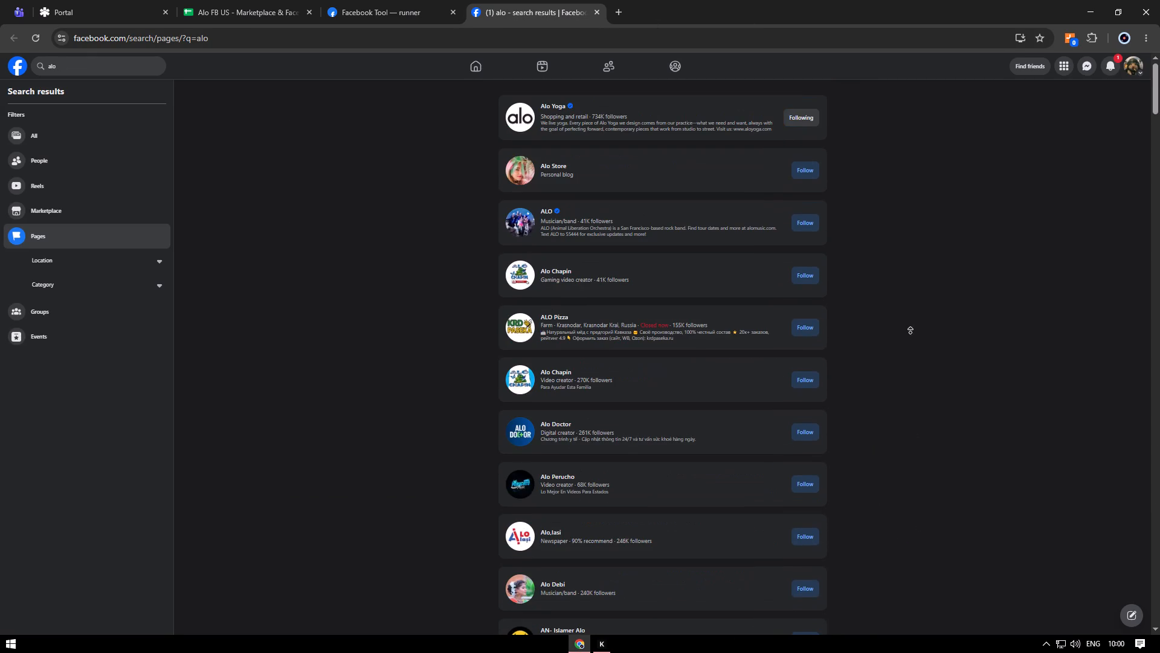
pyautogui.click(910, 333)
pyautogui.click(562, 269)
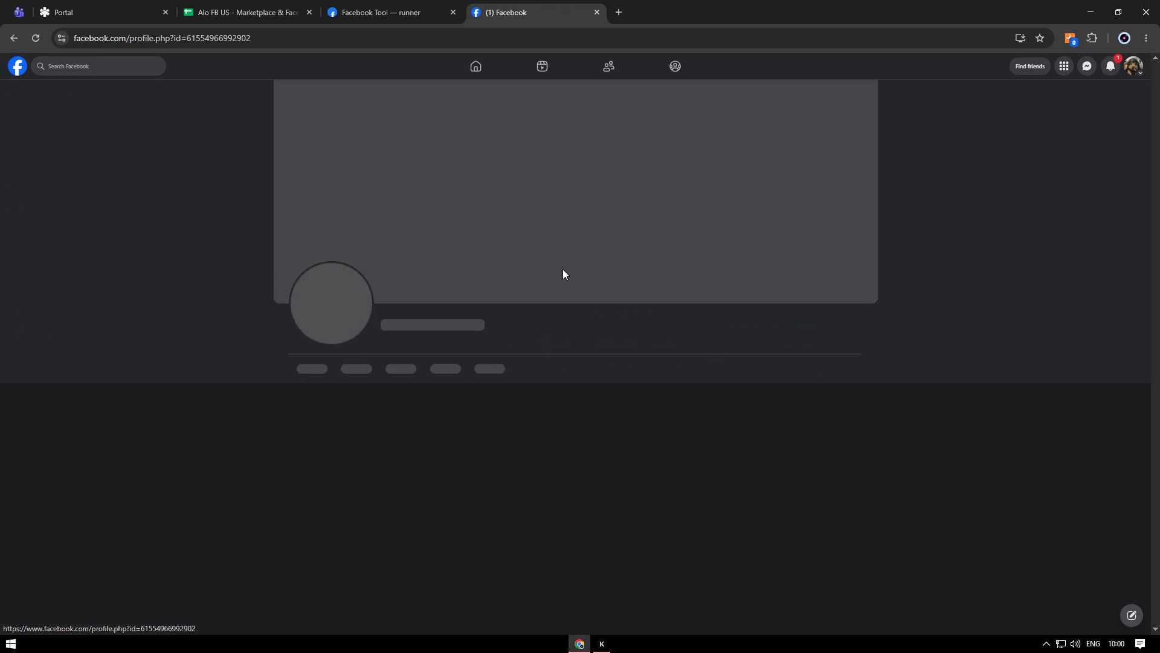
pyautogui.scroll(-5, 633, 299)
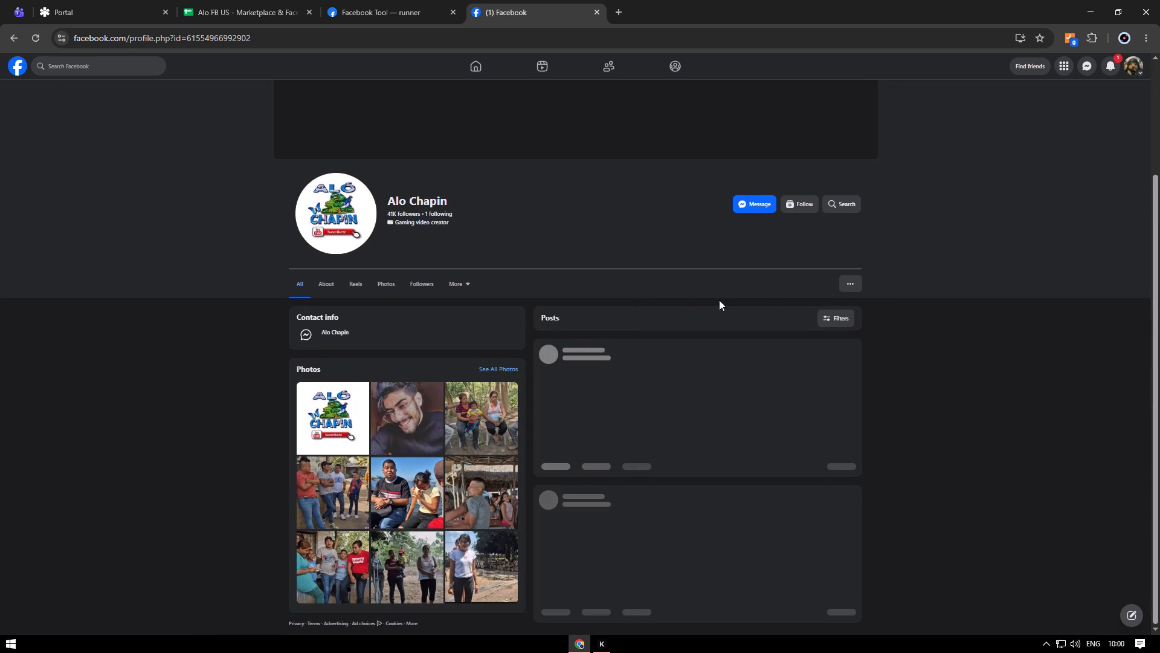
pyautogui.scroll(-4, 913, 310)
pyautogui.scroll(4, 923, 351)
pyautogui.scroll(-6, 923, 351)
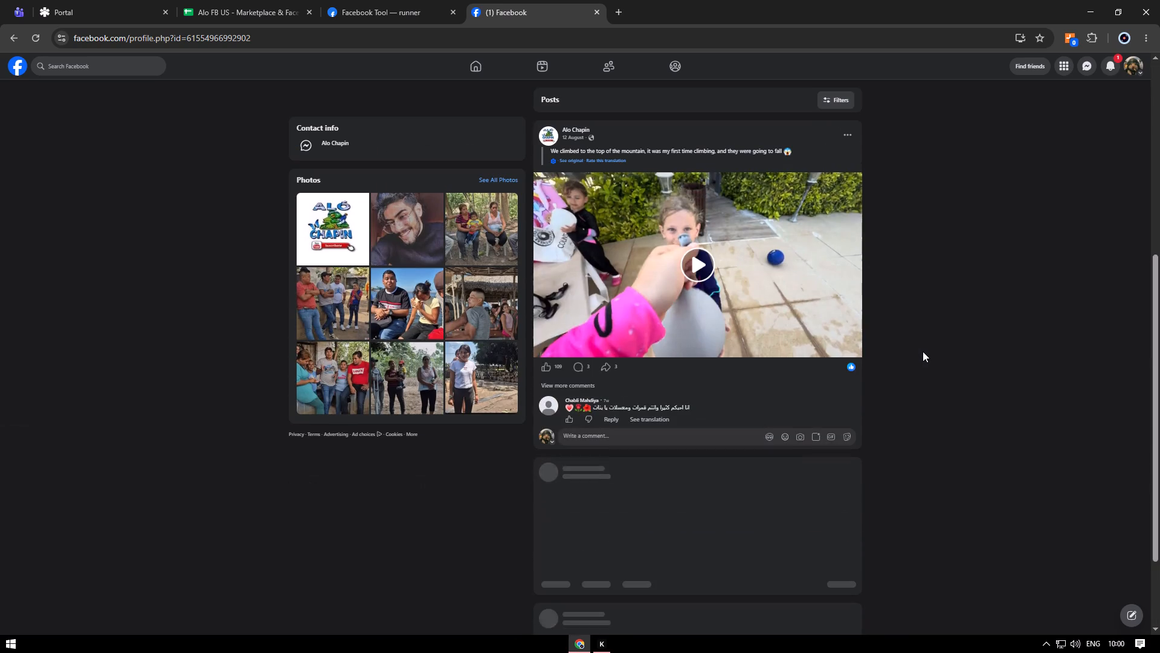
pyautogui.scroll(-5, 923, 351)
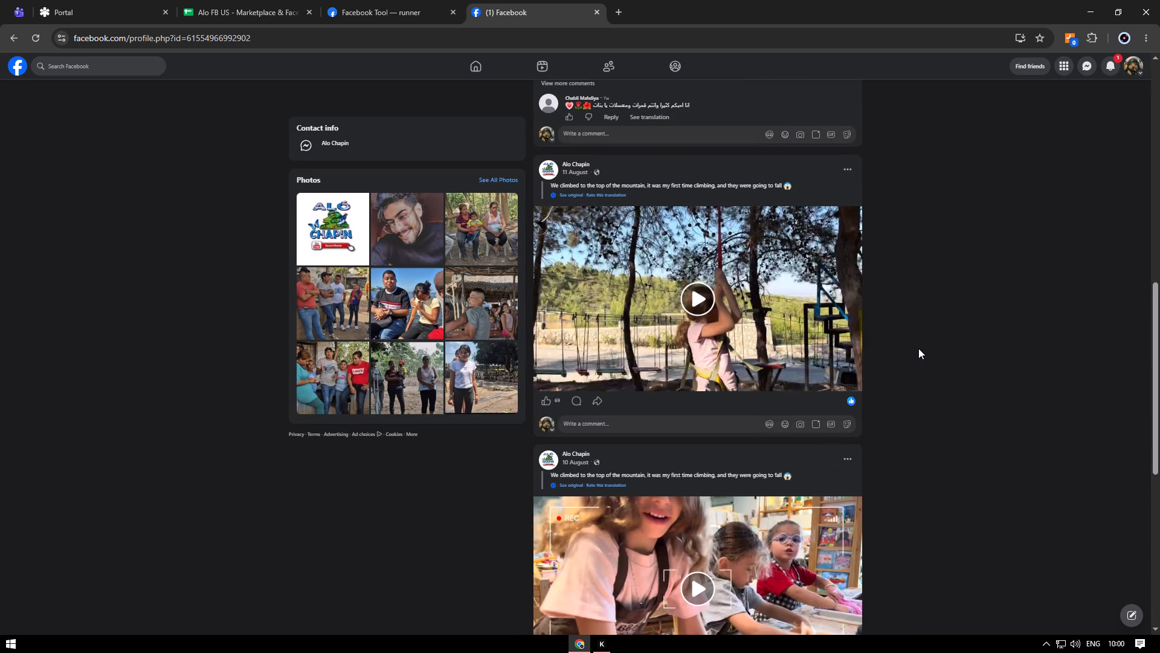
pyautogui.scroll(-9, 918, 348)
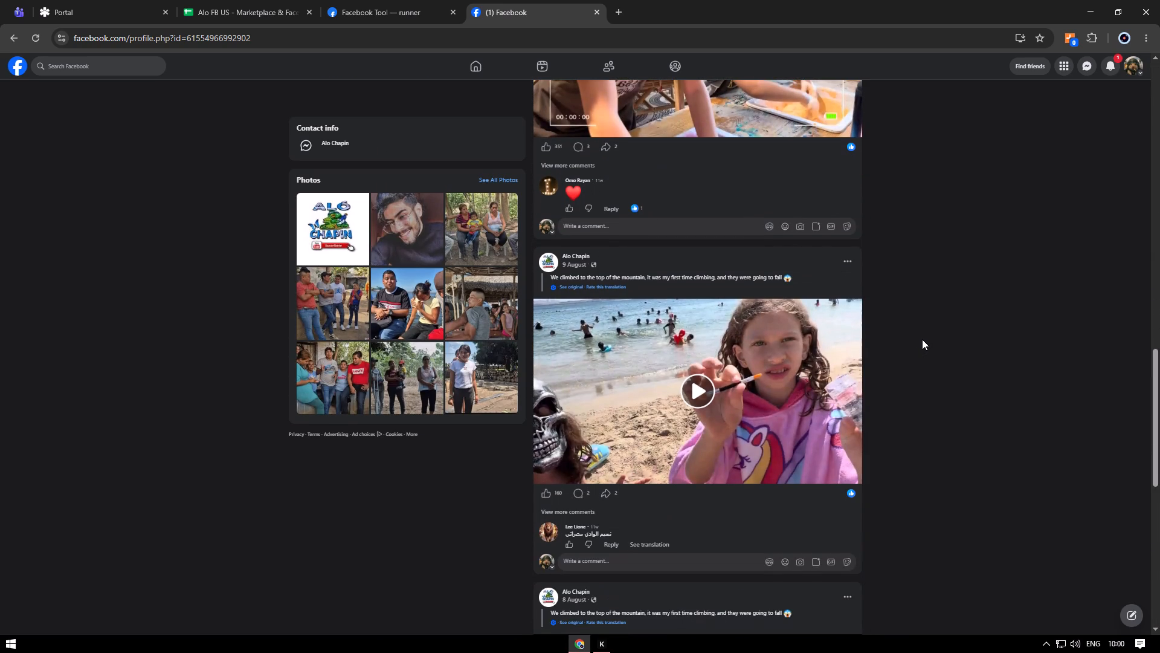
pyautogui.scroll(-4, 922, 337)
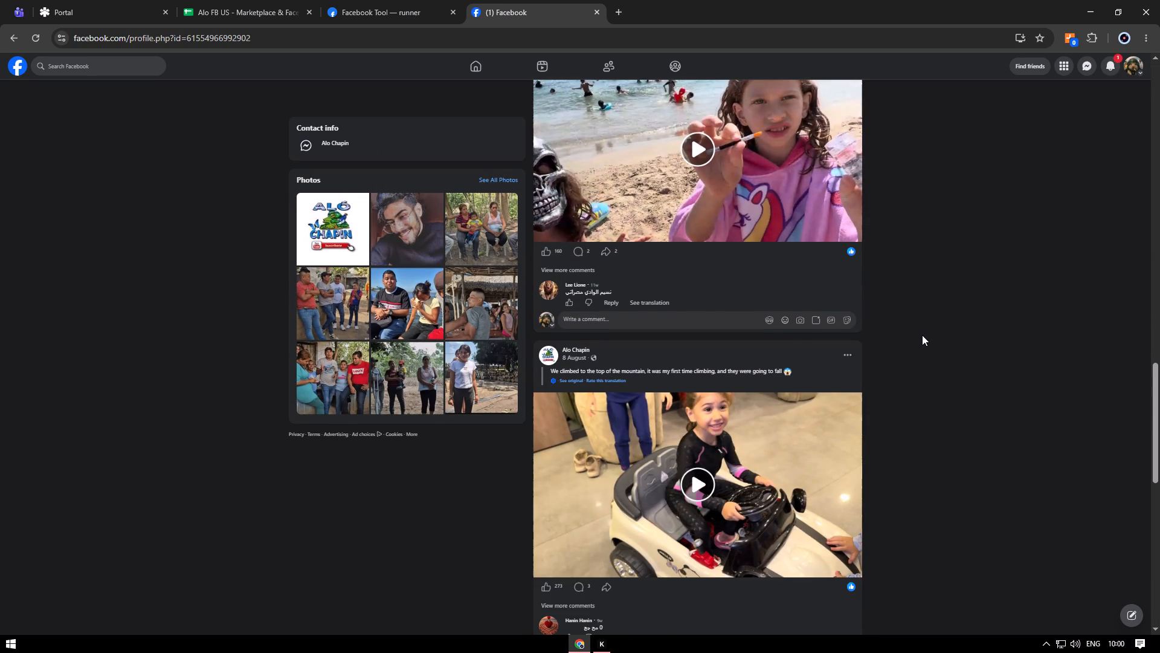
pyautogui.scroll(-18, 922, 335)
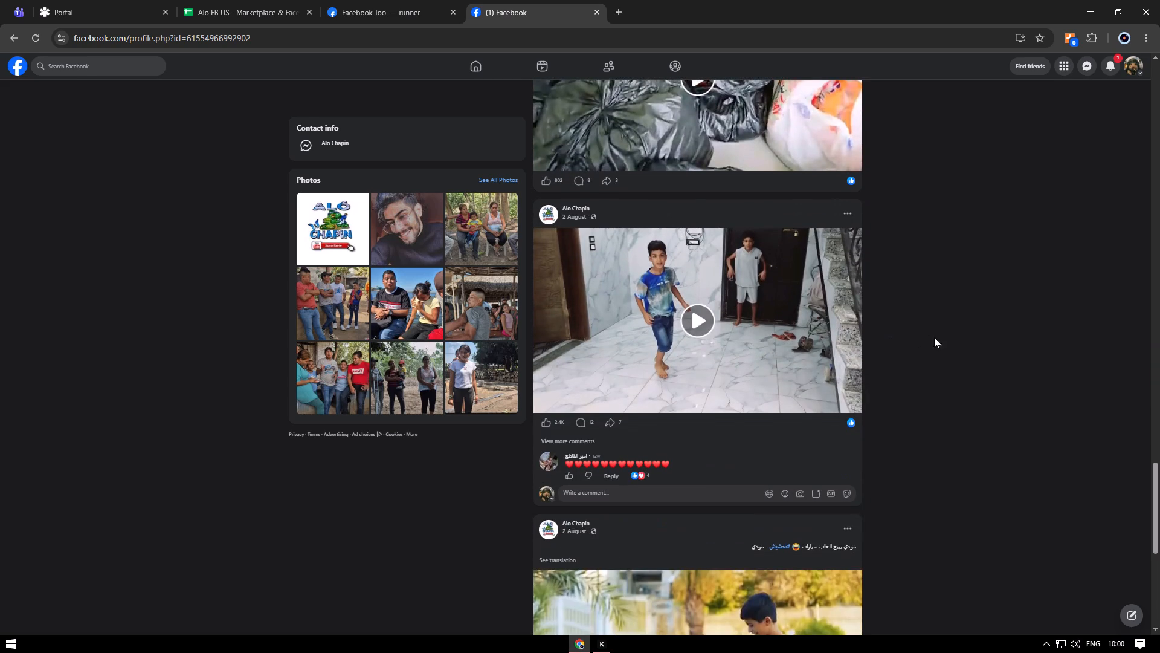
pyautogui.scroll(-12, 958, 329)
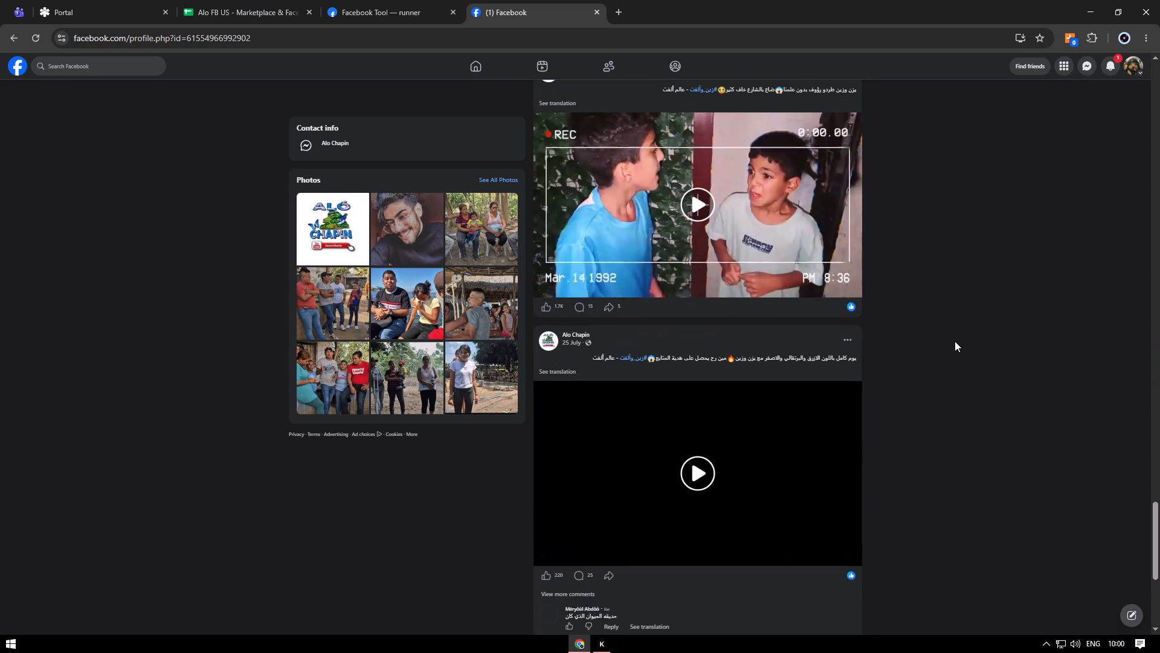
pyautogui.scroll(3, 955, 341)
pyautogui.scroll(-5, 955, 341)
pyautogui.scroll(2, 955, 341)
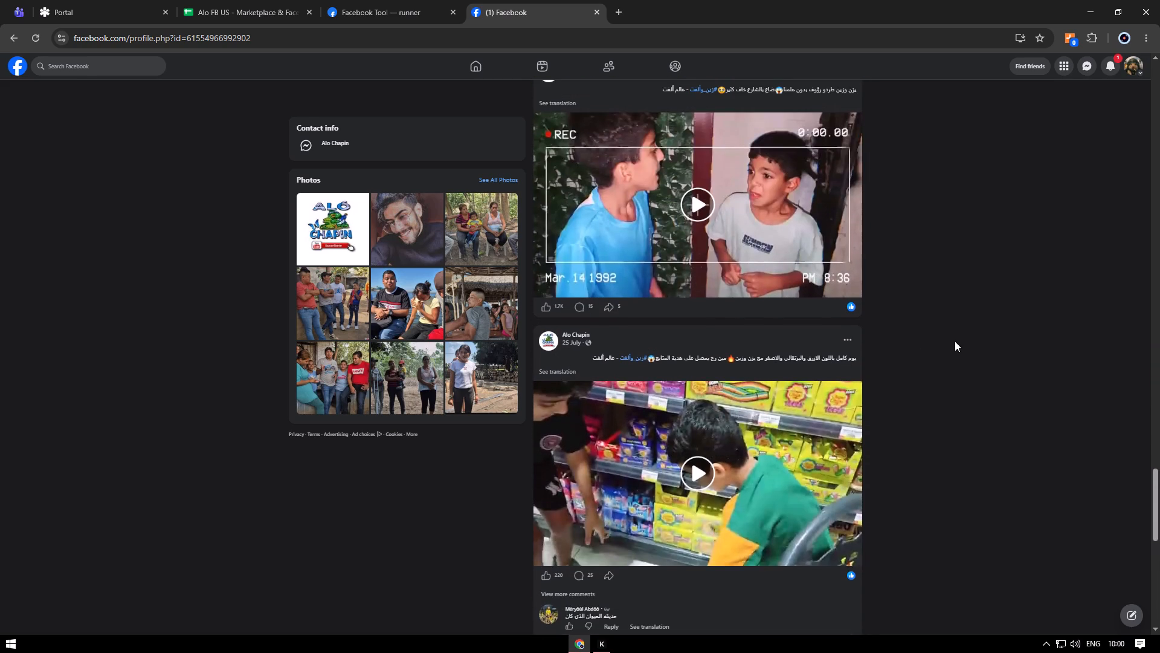
pyautogui.scroll(-4, 955, 341)
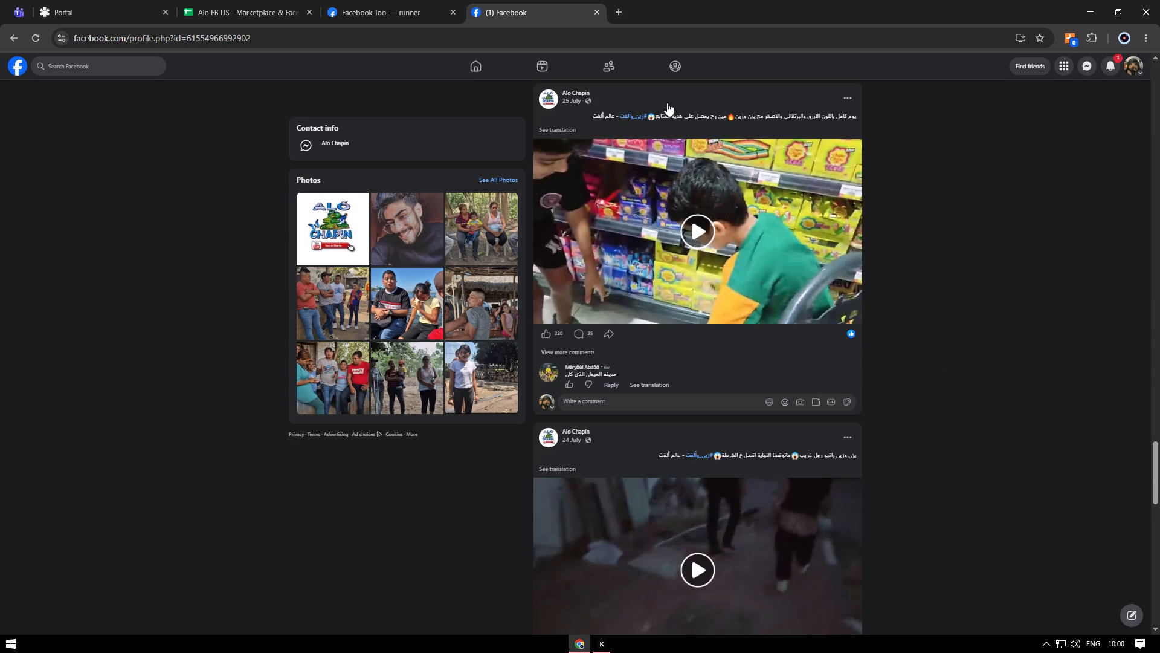
# Close the Facebook page, the Facebook Tool runner and the Alo FB US worksheet to return to the Red Points portal.
pyautogui.middleClick(581, 0)
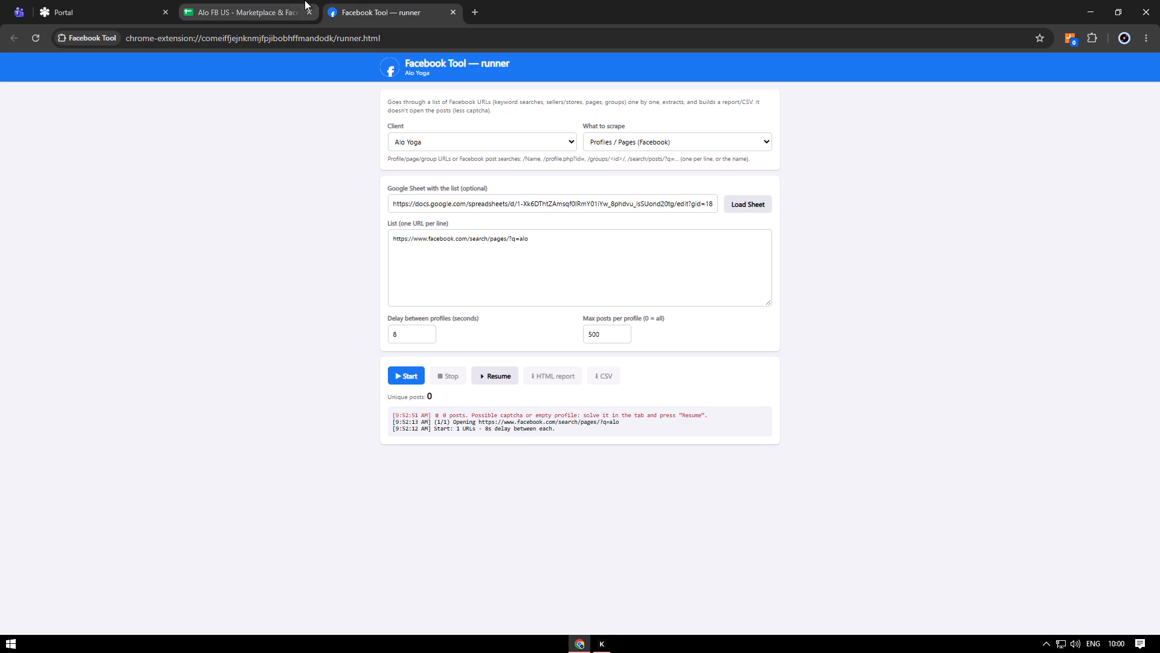
pyautogui.middleClick(281, 0)
pyautogui.middleClick(281, 0)
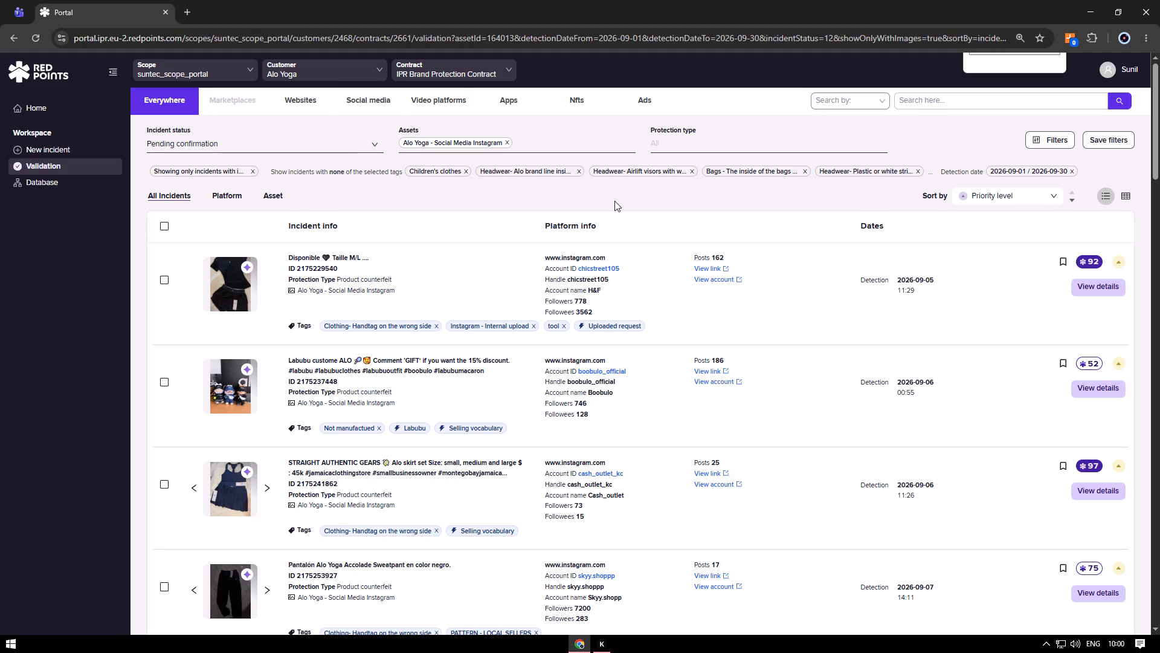
# Expand the Tags filter for the Alo Yoga Instagram incidents and look through its tag list, including the Clothing tags.
pyautogui.click(1057, 137)
pyautogui.click(1077, 434)
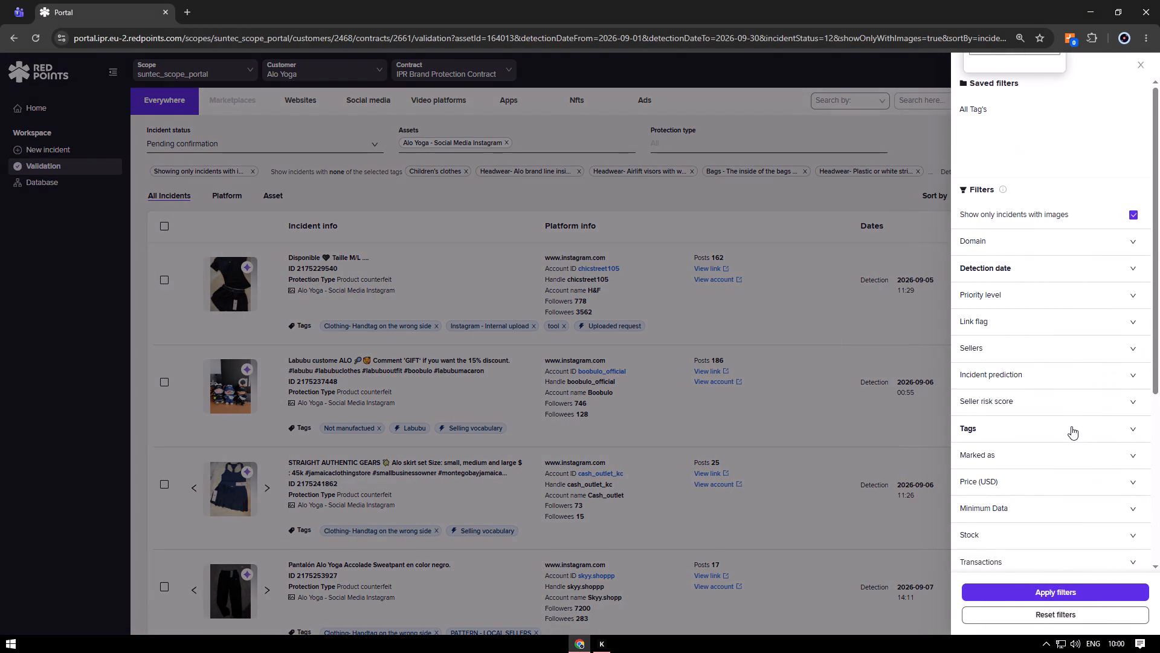
pyautogui.scroll(-1, 1065, 424)
pyautogui.click(988, 455)
pyautogui.scroll(-7, 1055, 440)
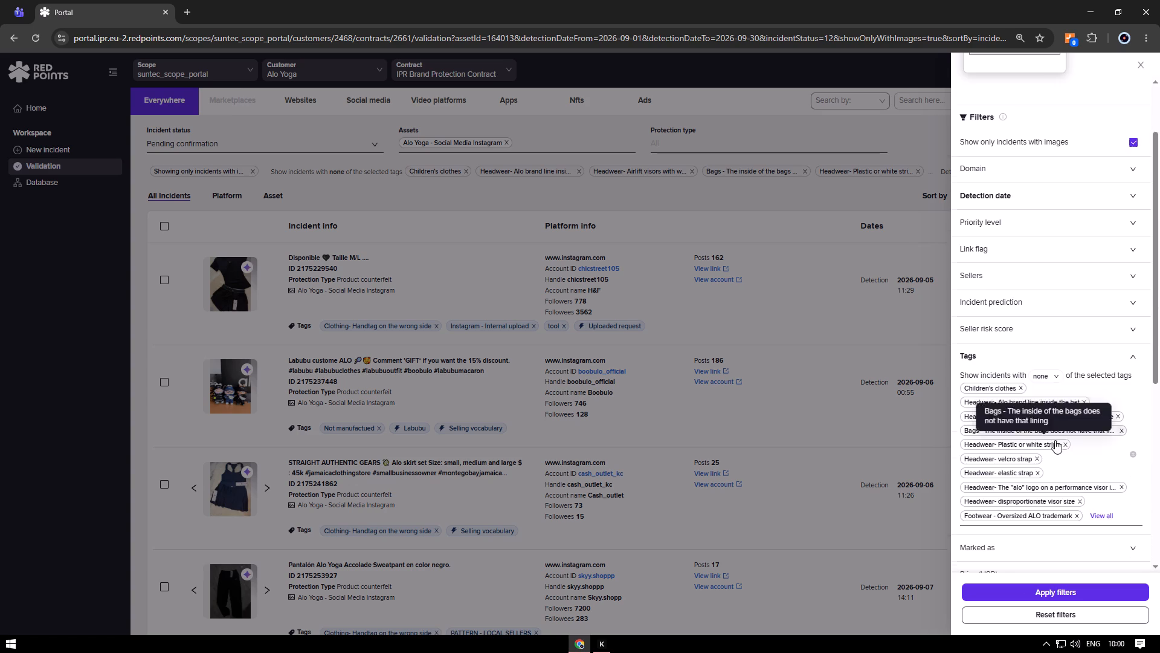
pyautogui.click(1105, 155)
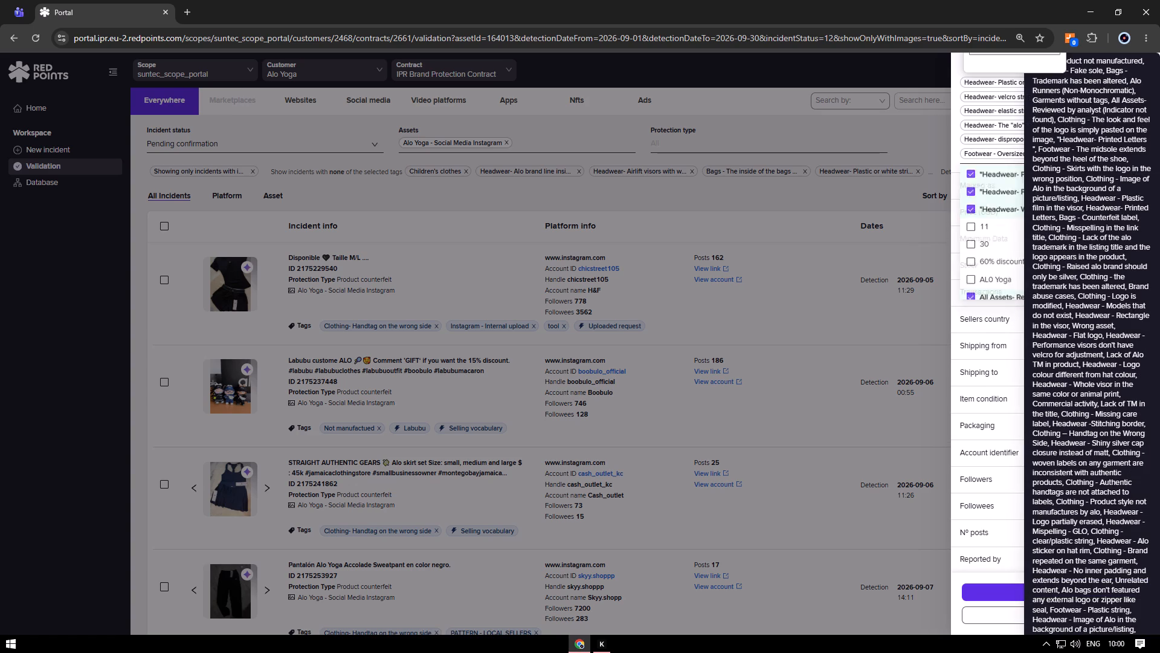
pyautogui.click(1102, 152)
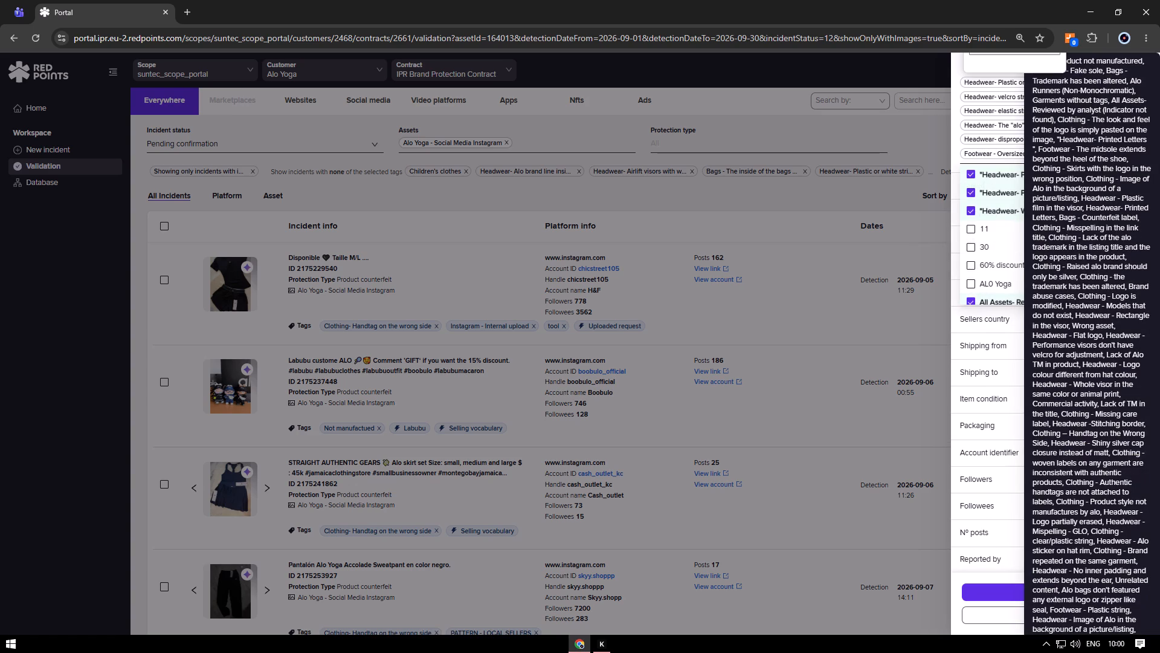
pyautogui.scroll(-1, 1069, 434)
pyautogui.scroll(-12, 978, 277)
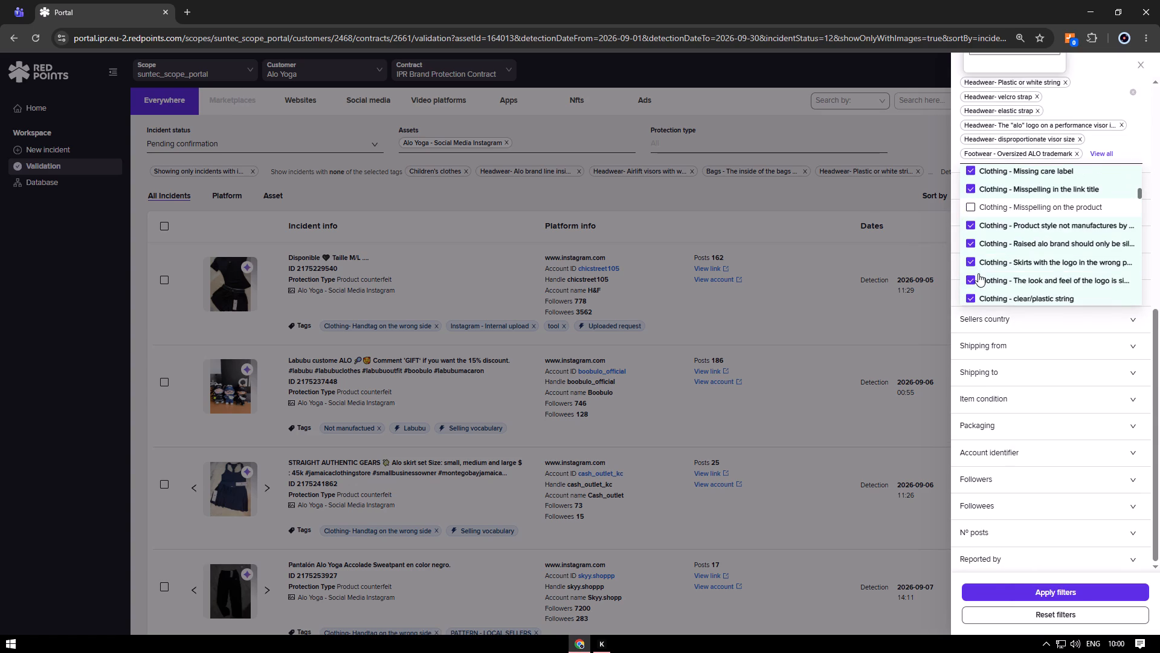
pyautogui.scroll(1, 978, 273)
pyautogui.scroll(-2, 978, 273)
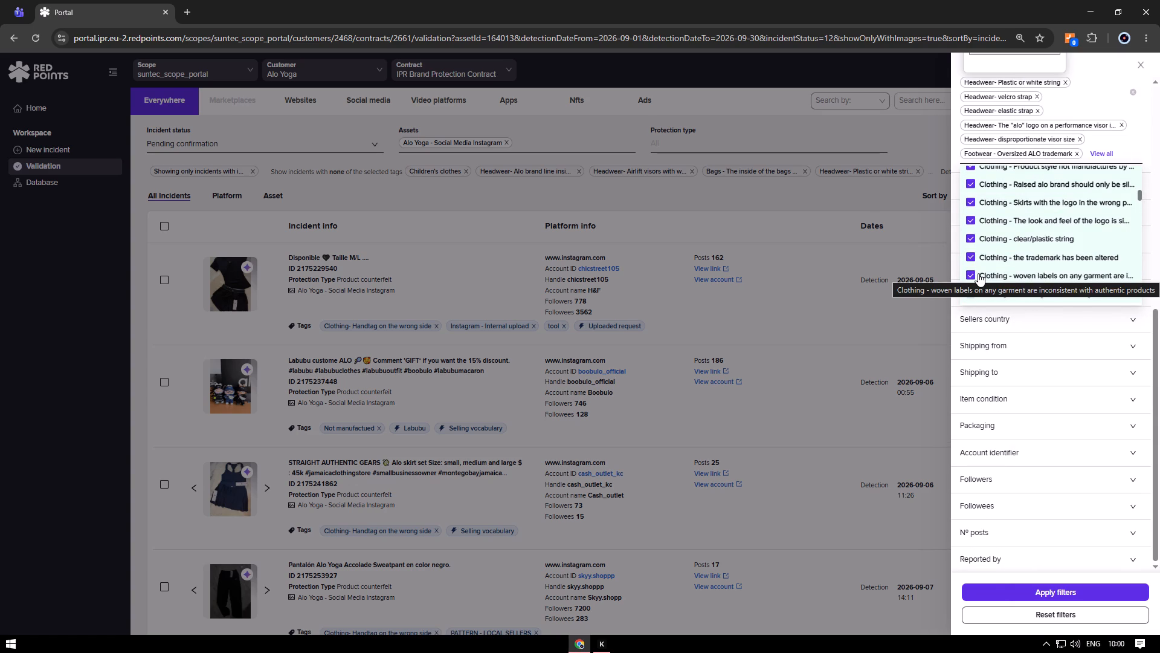
# Add the "Clothing- Handtag on the wrong side" tag to the excluded incident tags and apply the filters.
pyautogui.scroll(-6, 1013, 253)
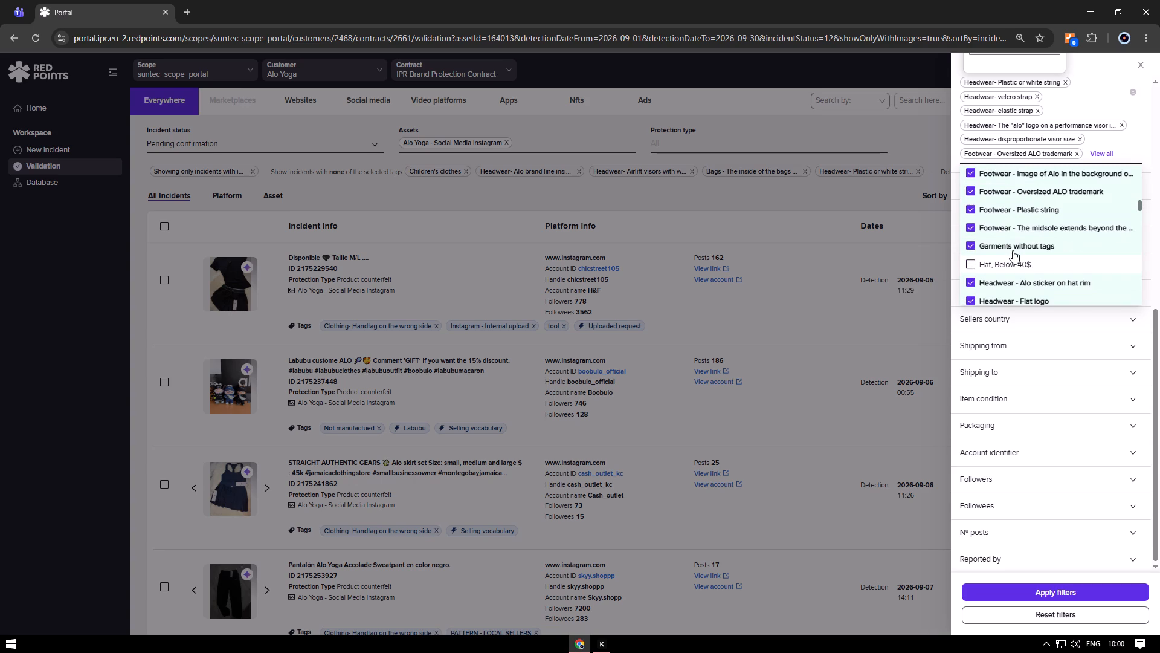
pyautogui.scroll(5, 1011, 250)
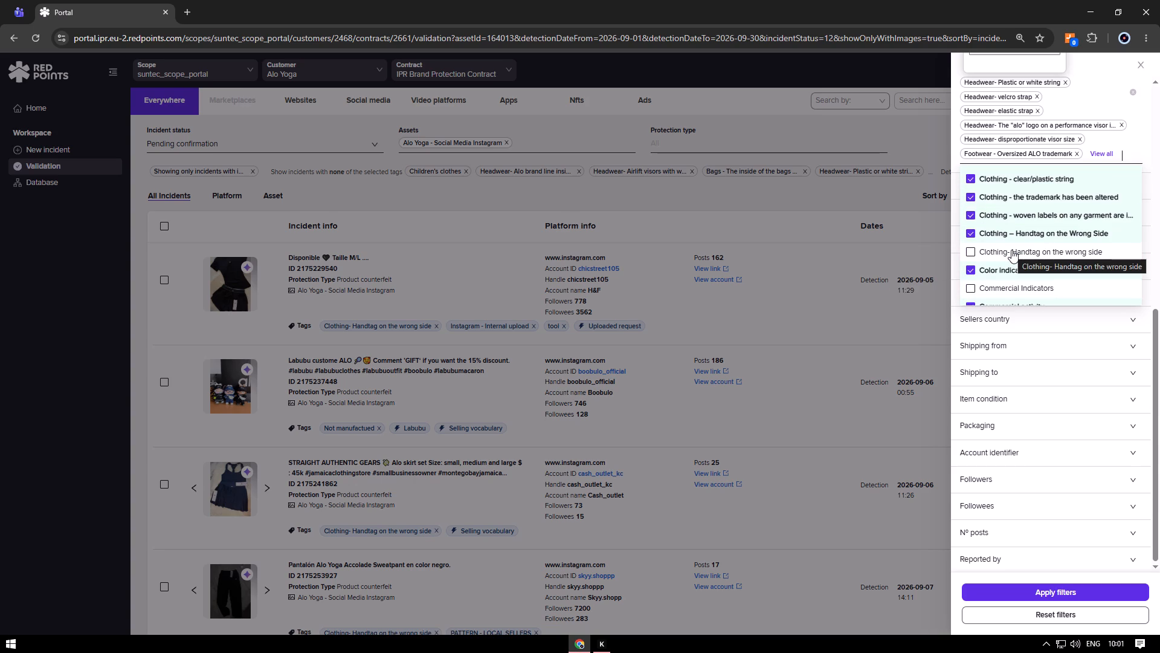
pyautogui.click(1011, 250)
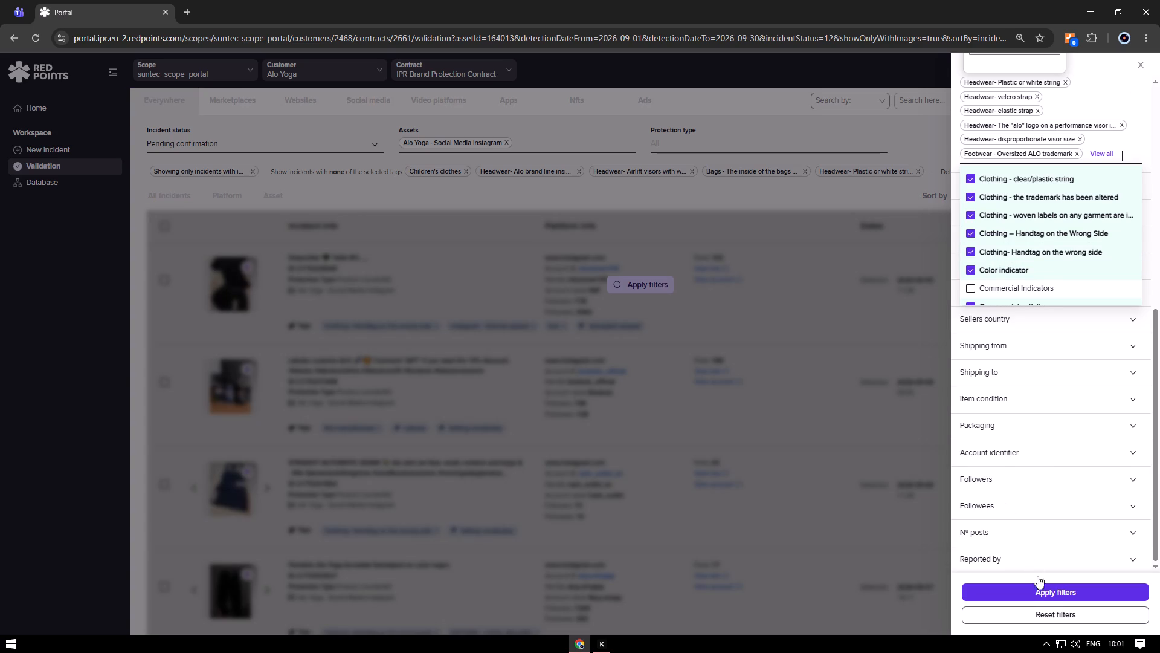
pyautogui.click(1047, 593)
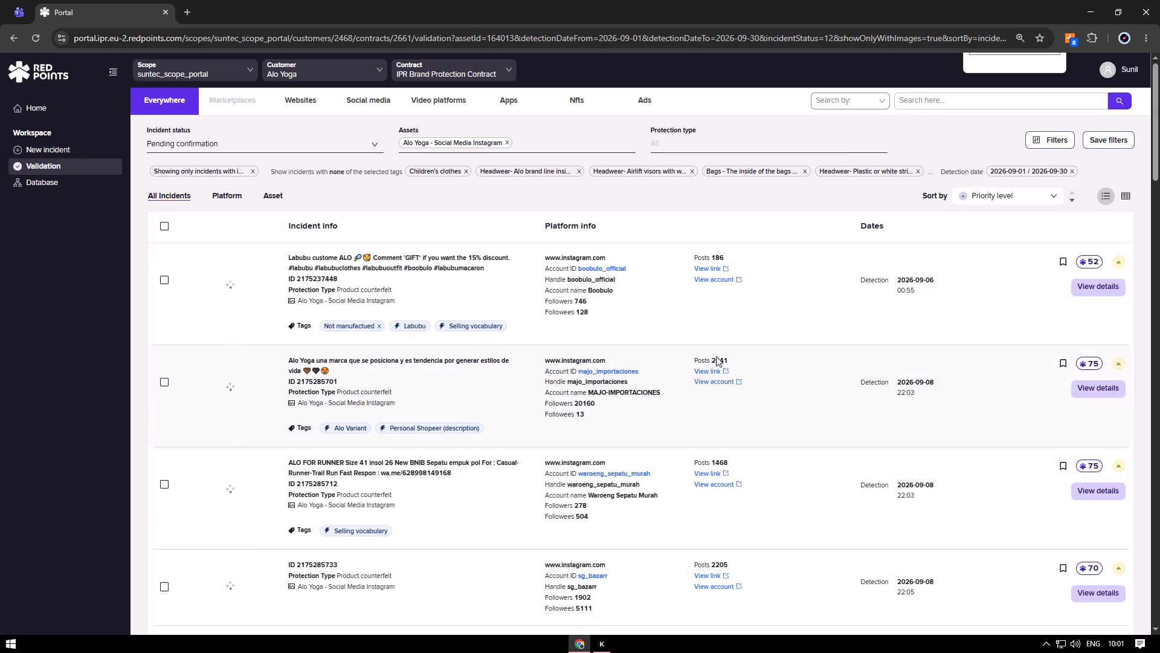
# Add the "Not manufactued" tag to the excluded incident tags and apply the filters.
pyautogui.click(1042, 146)
pyautogui.click(1025, 162)
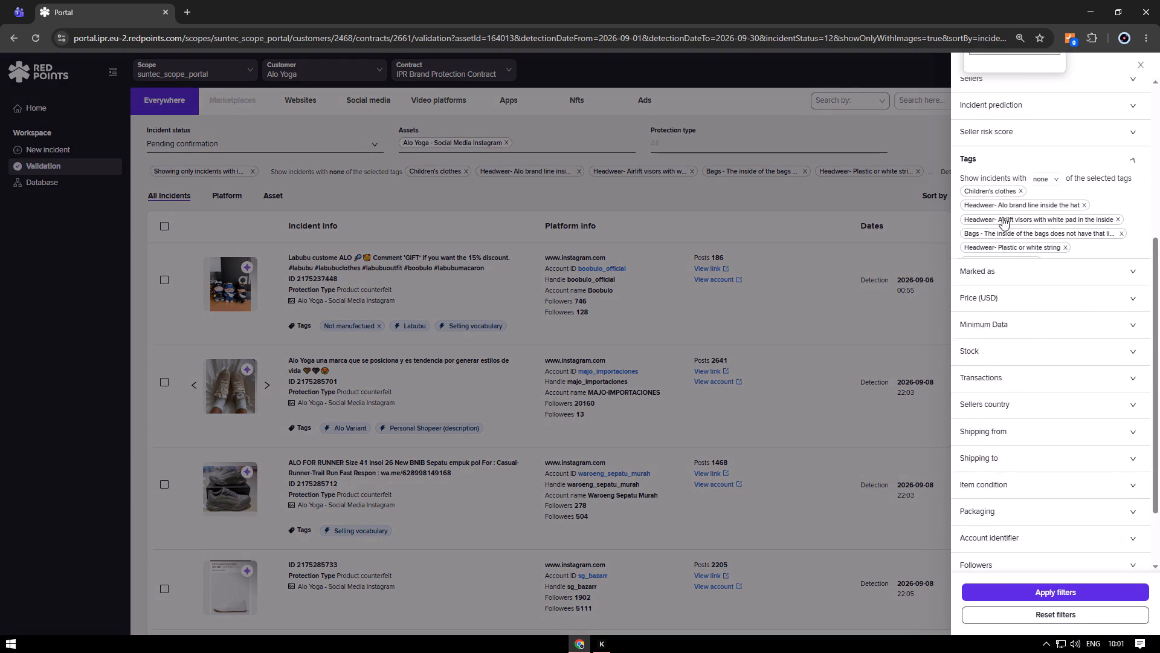
pyautogui.click(1100, 320)
pyautogui.scroll(-7, 981, 379)
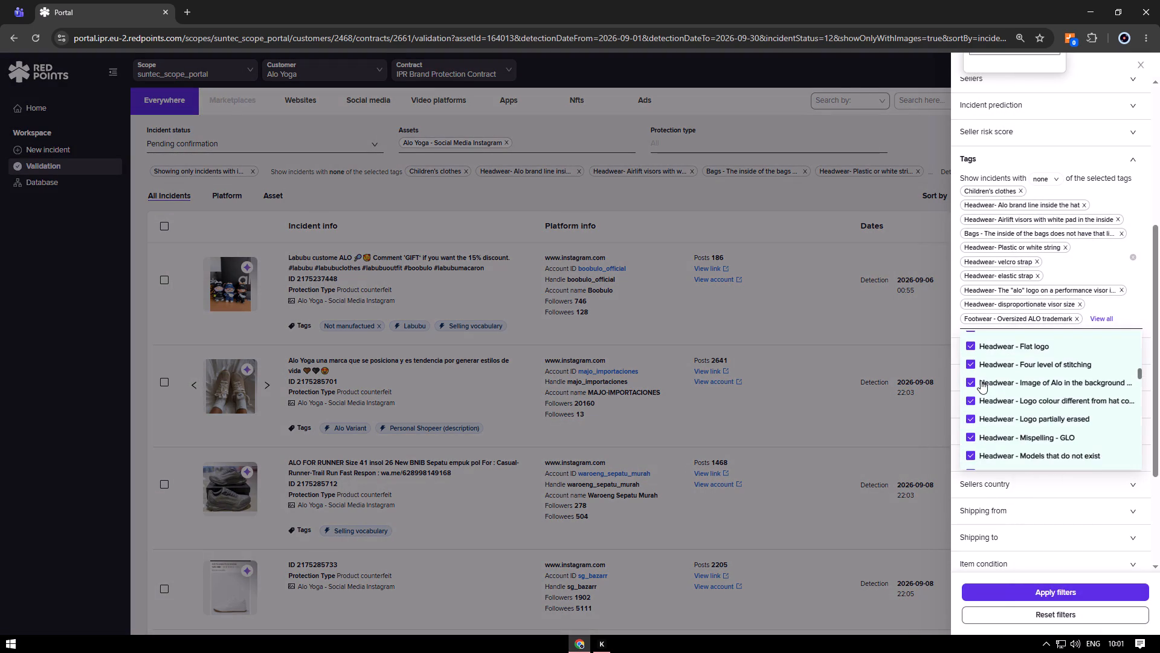
pyautogui.scroll(-12, 988, 394)
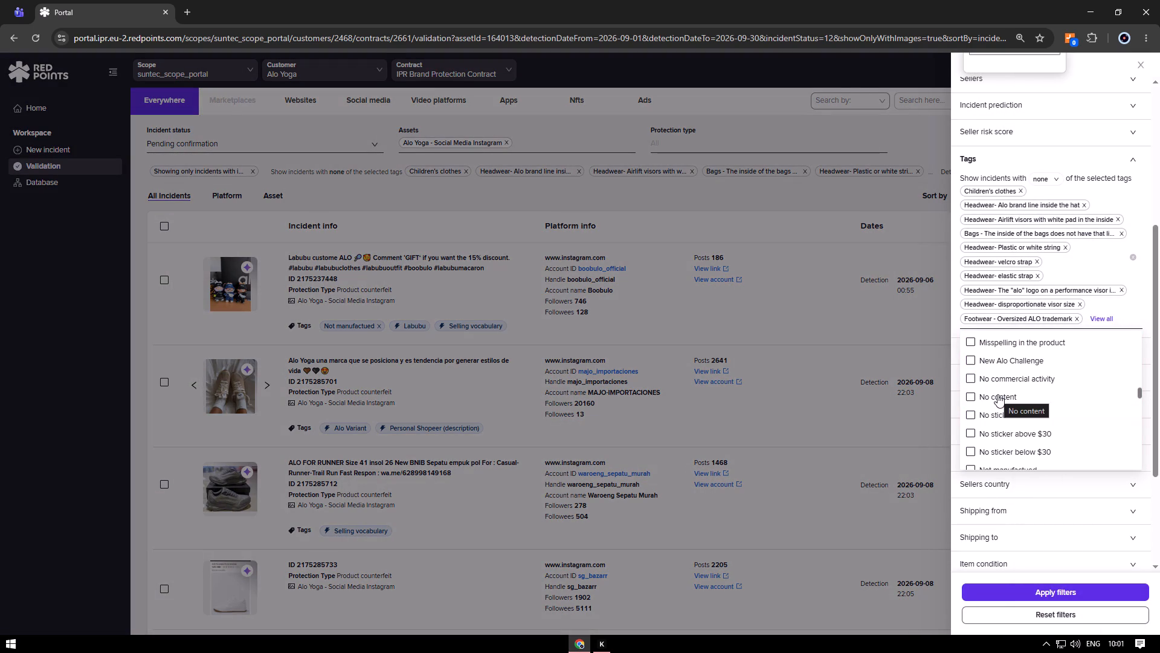
pyautogui.scroll(-2, 997, 394)
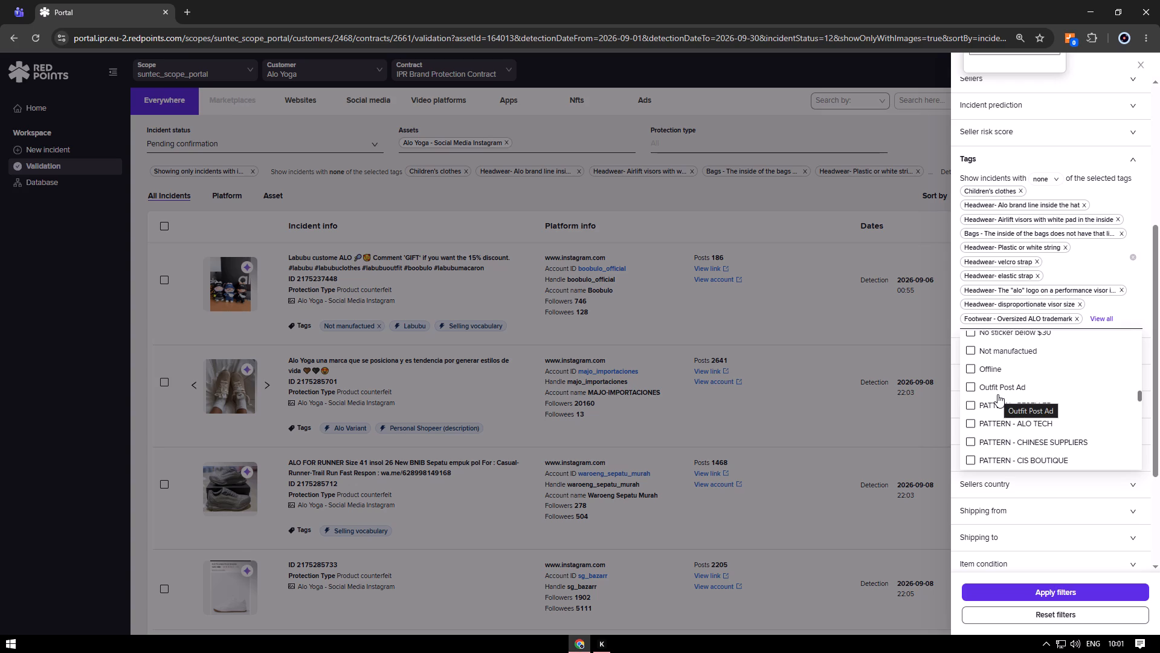
pyautogui.click(985, 350)
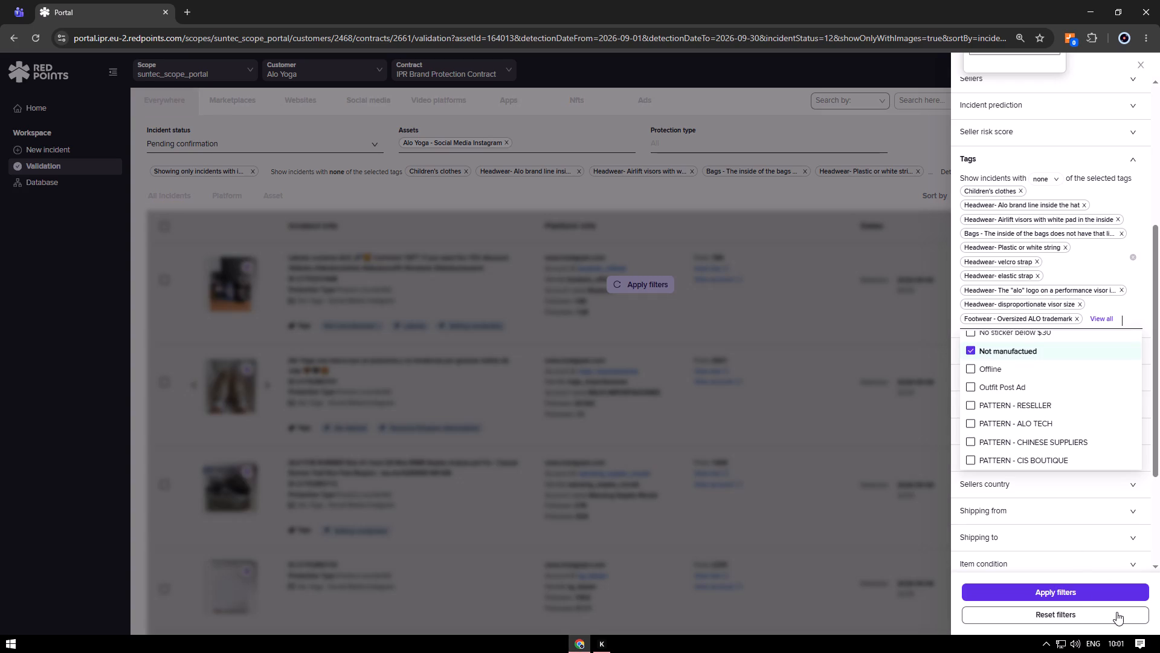
pyautogui.click(1058, 593)
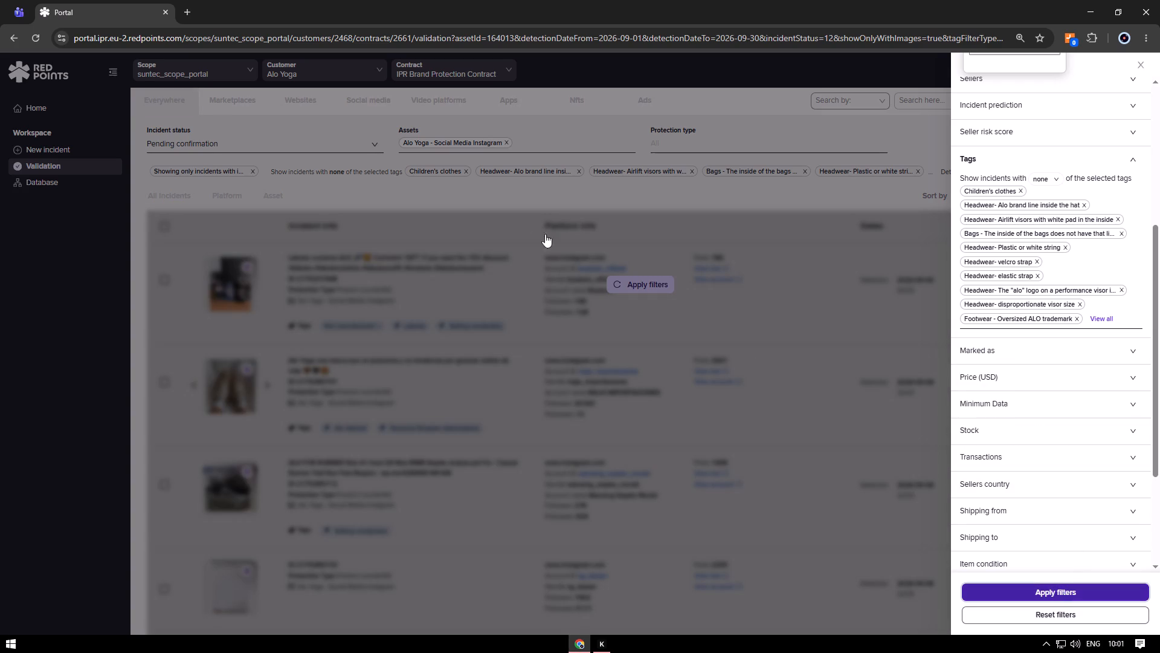